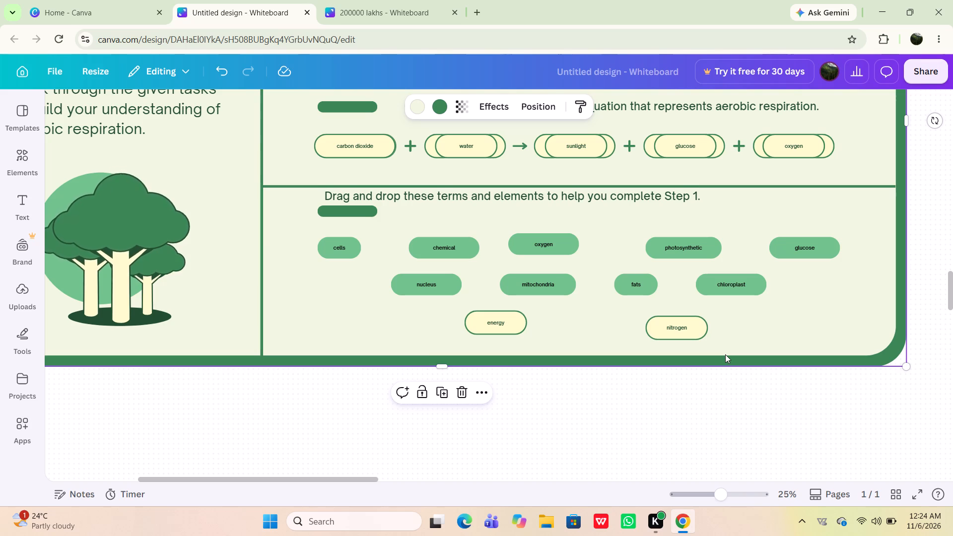
Look over the tasks in section 1 and the content of section 2, Closer Look at Aerobic Respiration.
scroll(725, 354, up, 4)
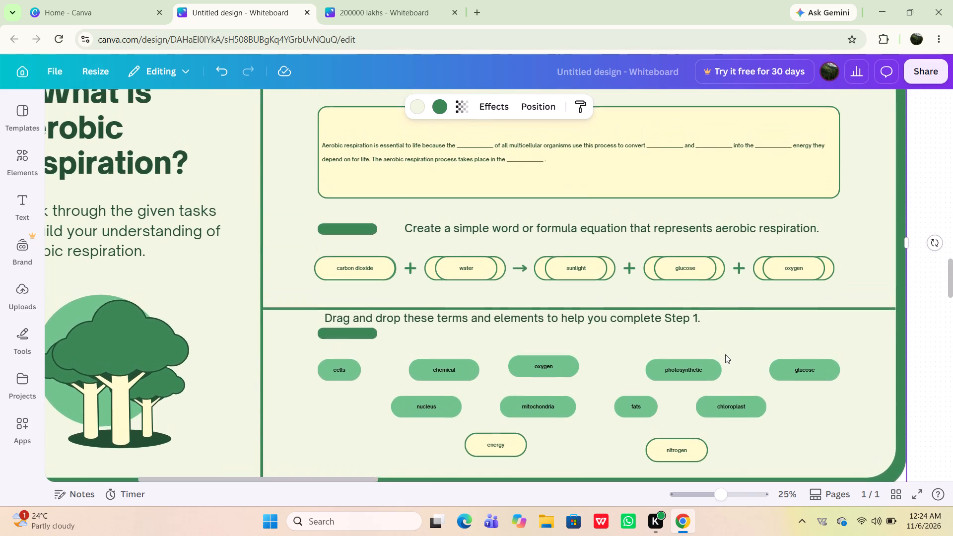
scroll(725, 354, up, 1)
scroll(725, 354, down, 11)
scroll(725, 354, up, 5)
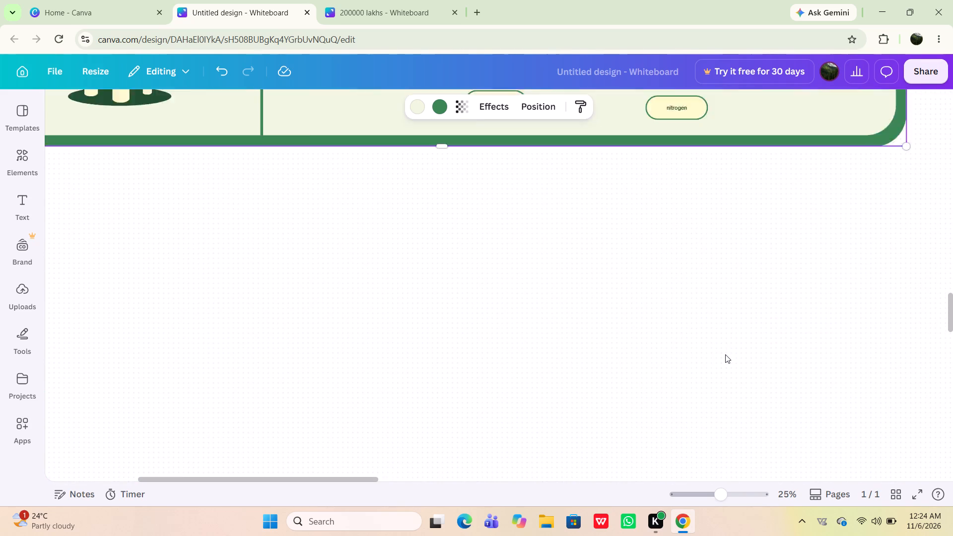
scroll(725, 354, left, 10)
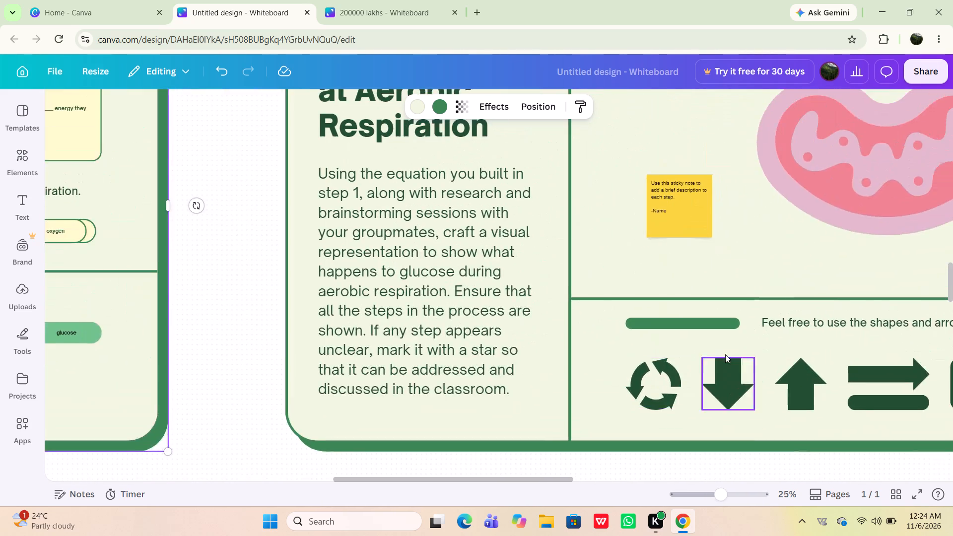
scroll(725, 354, left, 3)
scroll(725, 354, up, 1)
scroll(725, 354, left, 1)
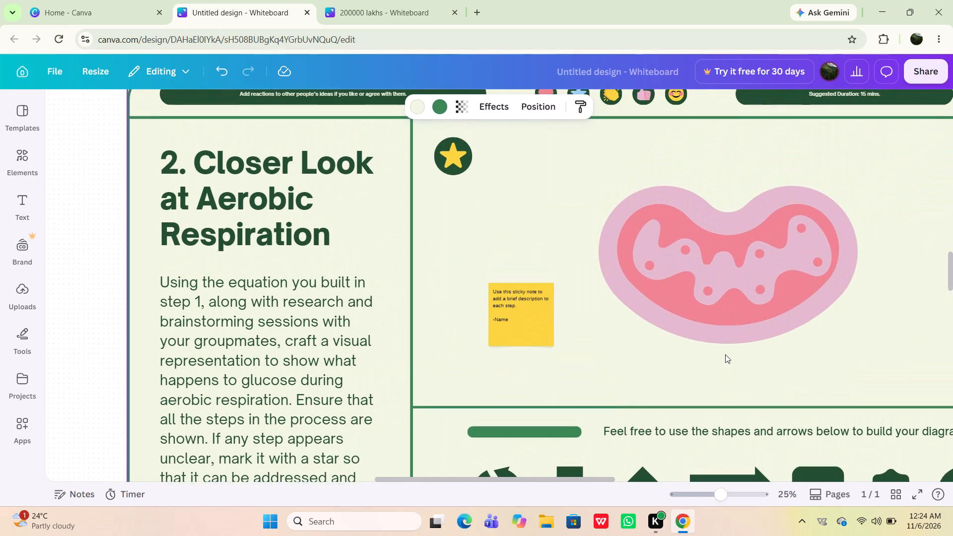
scroll(725, 354, left, 1)
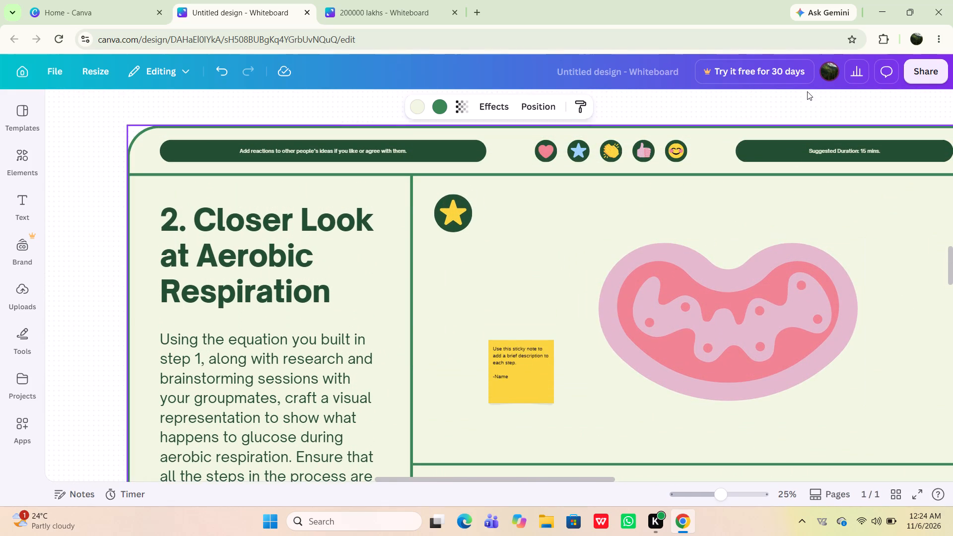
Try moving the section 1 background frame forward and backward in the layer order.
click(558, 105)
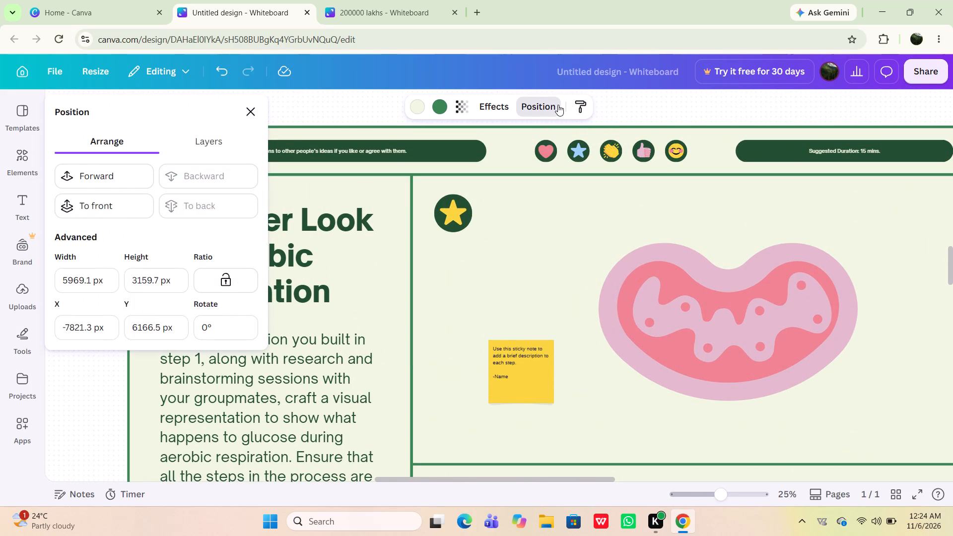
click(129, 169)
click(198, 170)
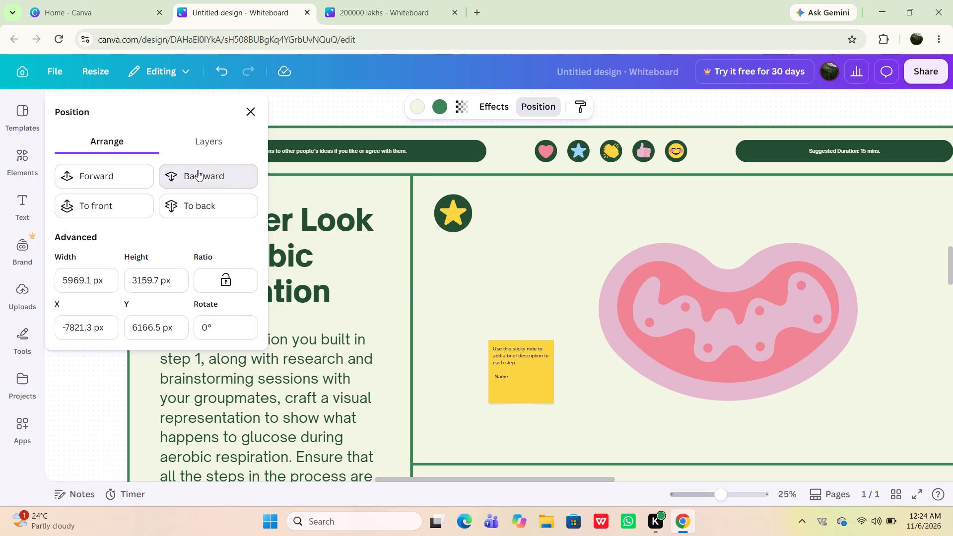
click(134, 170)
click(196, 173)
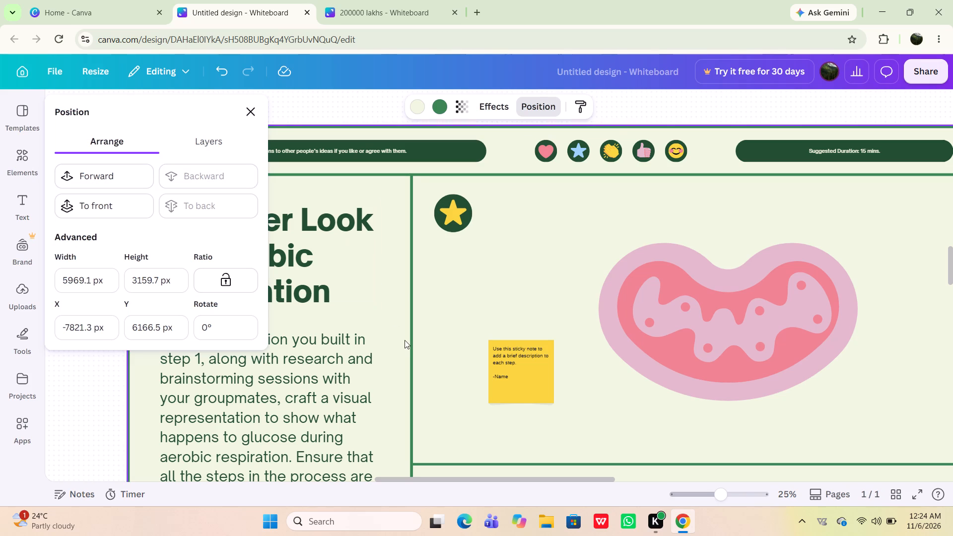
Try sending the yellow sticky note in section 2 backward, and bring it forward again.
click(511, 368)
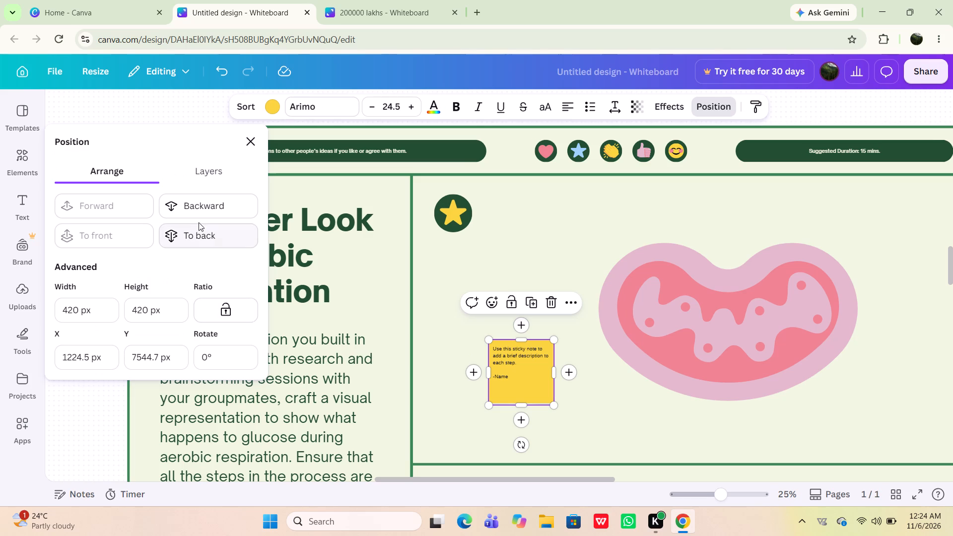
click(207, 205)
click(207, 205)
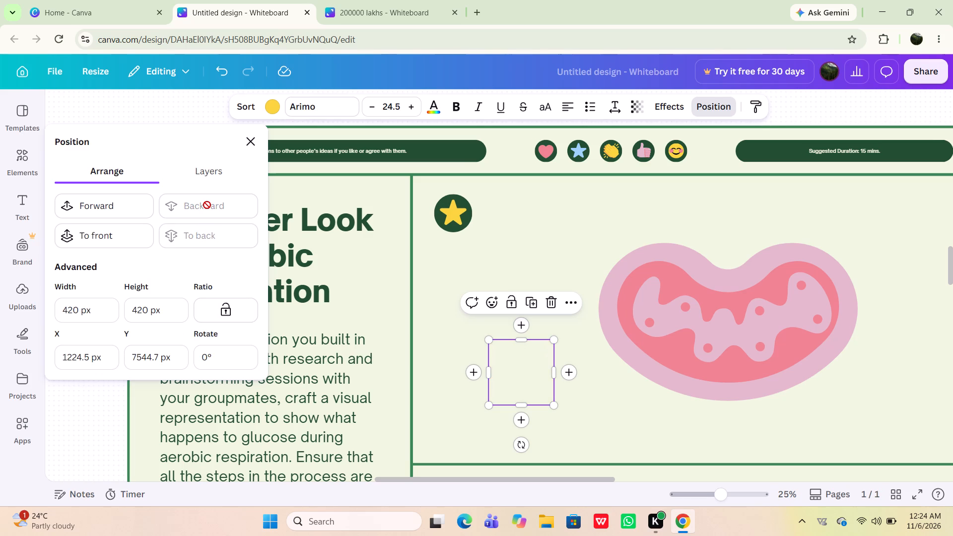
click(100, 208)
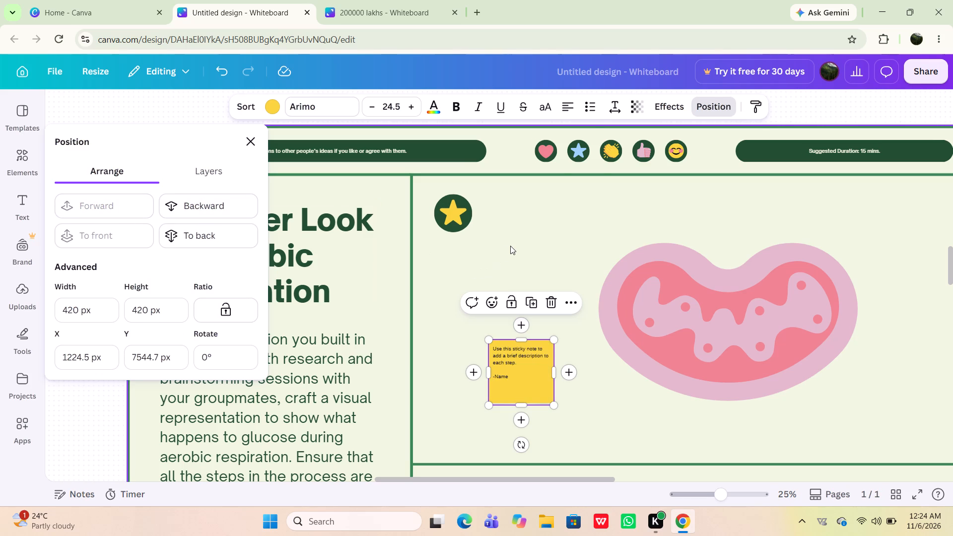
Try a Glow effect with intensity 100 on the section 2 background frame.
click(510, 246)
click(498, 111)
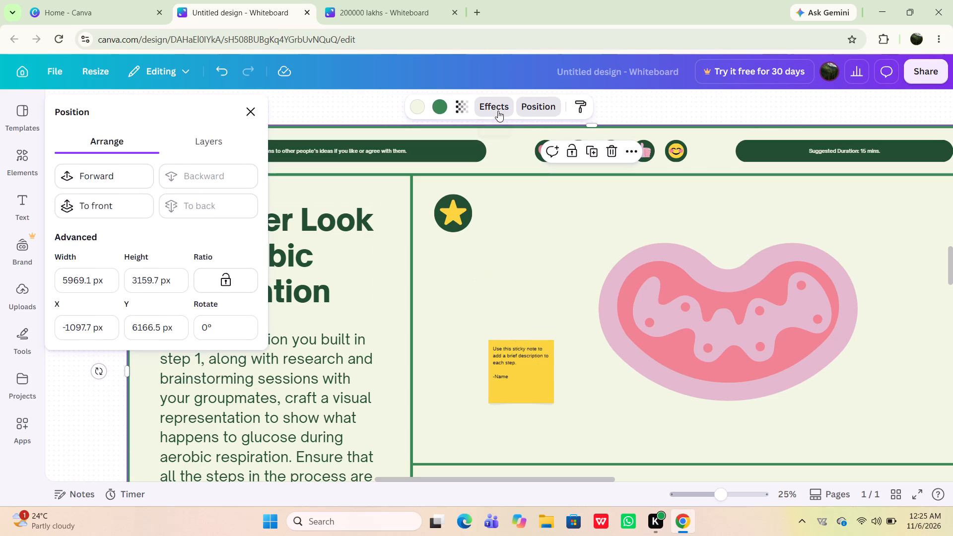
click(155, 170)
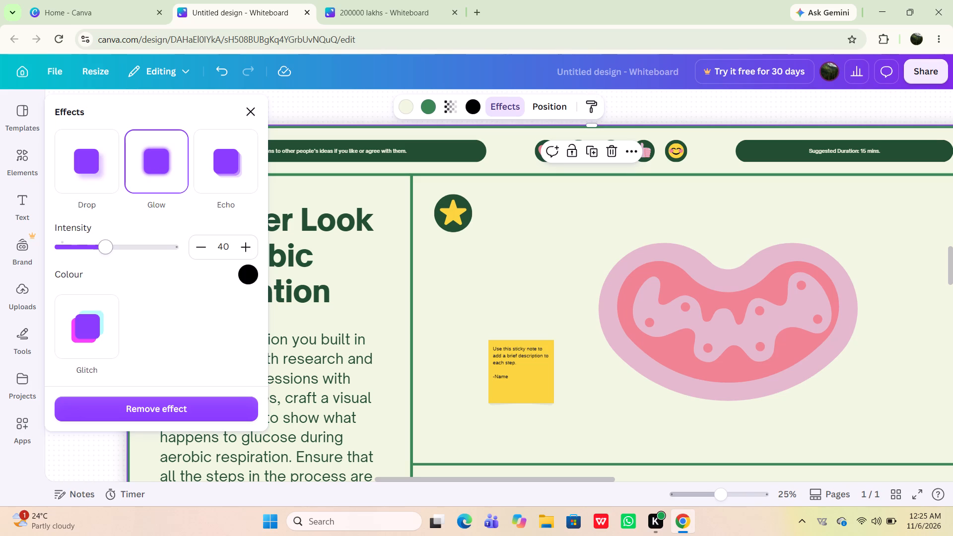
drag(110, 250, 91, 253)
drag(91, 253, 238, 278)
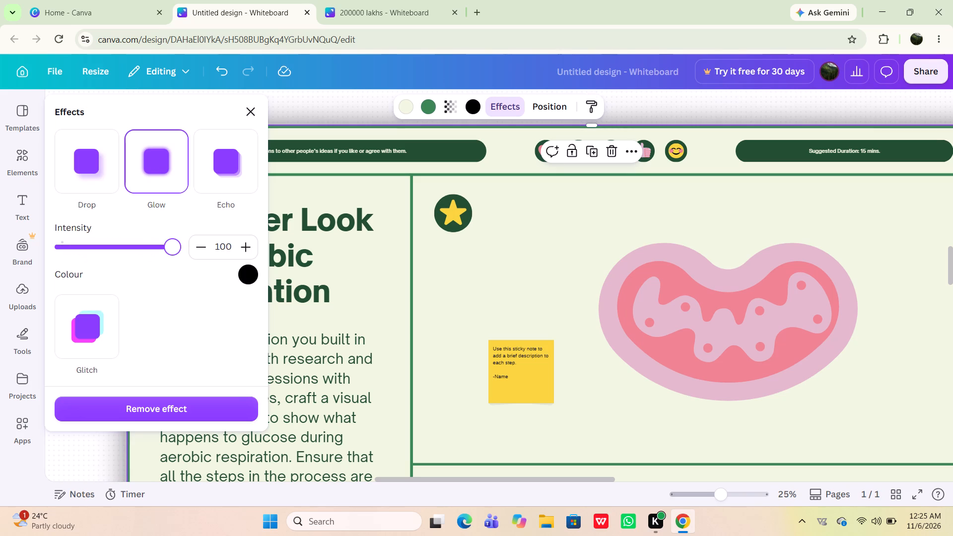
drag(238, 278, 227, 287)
Try the Echo effect on the section 2 frame, and switch it back to Glow with intensity 40.
click(233, 164)
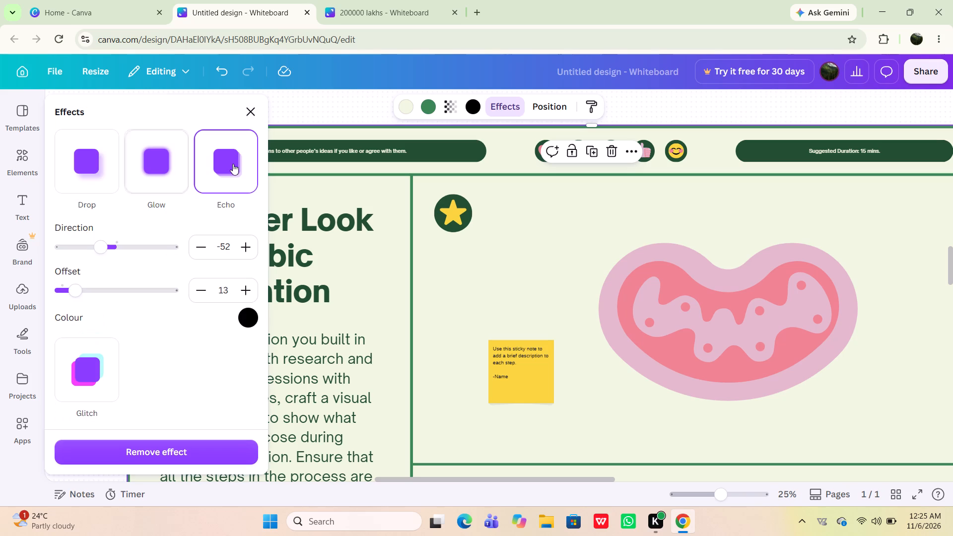
click(162, 156)
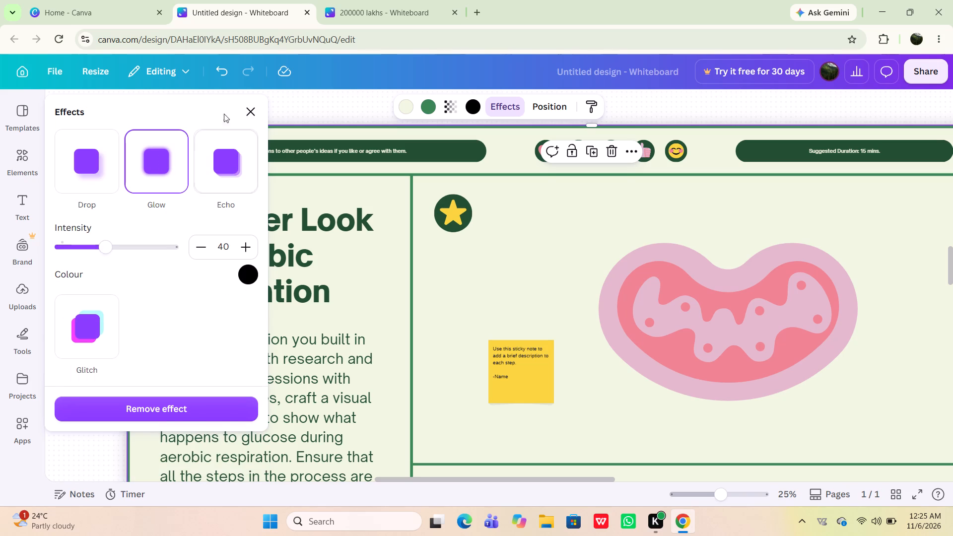
click(246, 108)
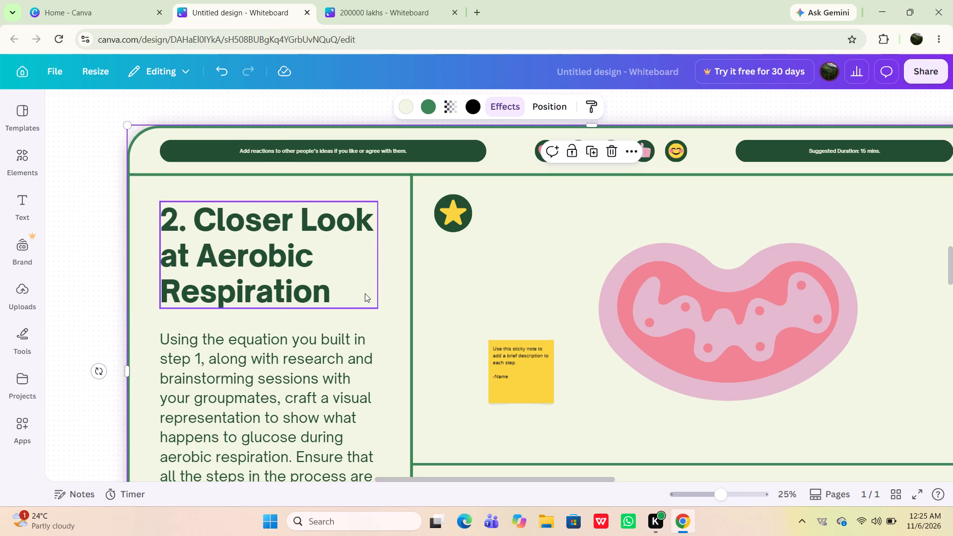
click(73, 288)
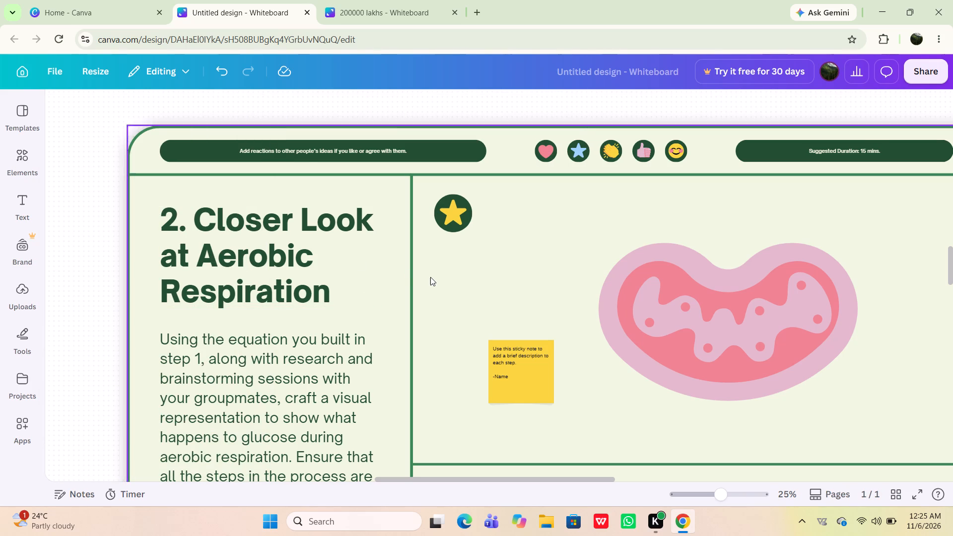
Look over section 2, section 3 on ecosystems with its extension card, and the overall Exploring Aerobic Respiration layout.
scroll(430, 277, down, 2)
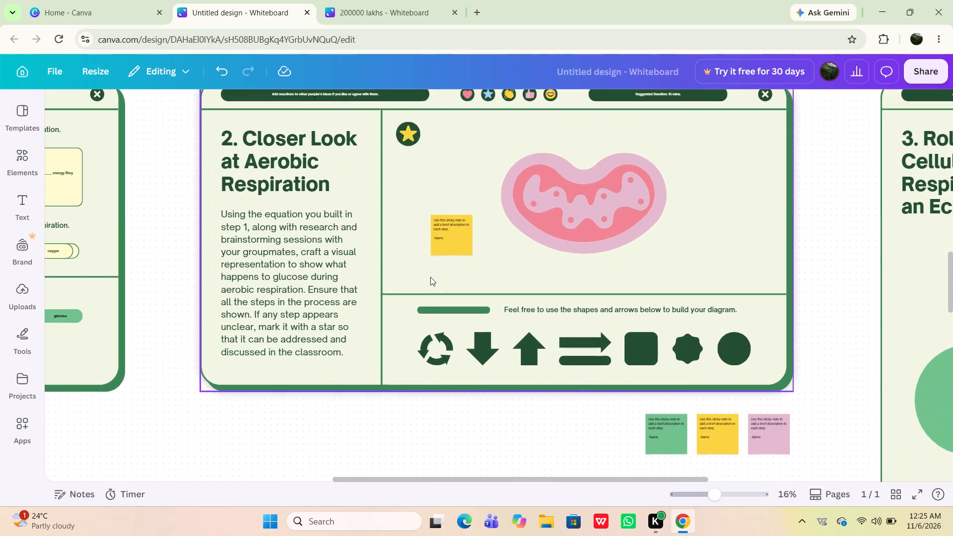
scroll(430, 277, left, 1)
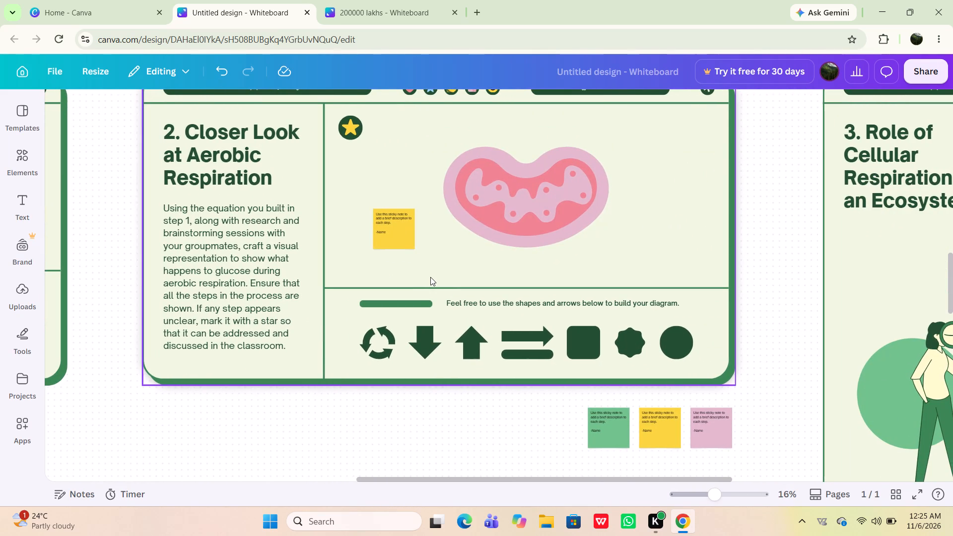
scroll(430, 277, left, 1)
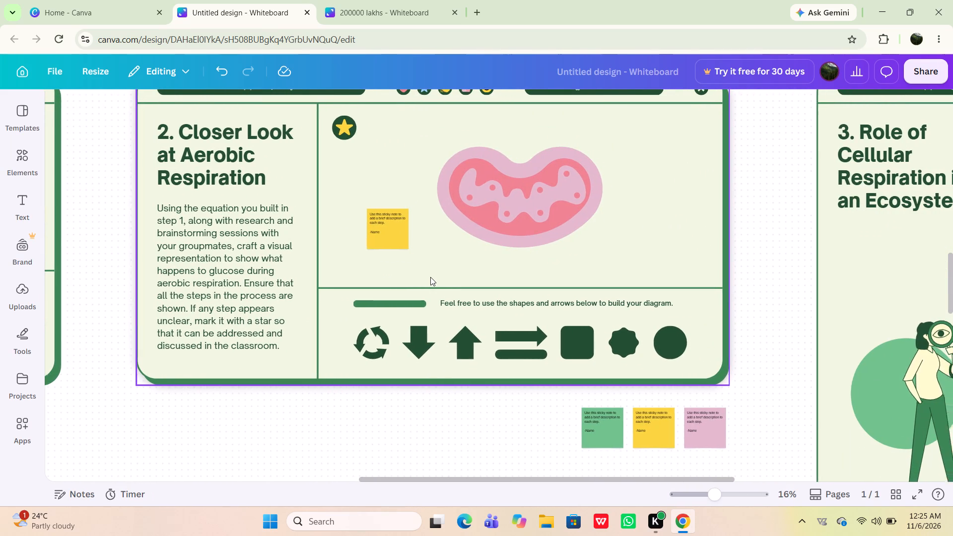
scroll(430, 277, left, 5)
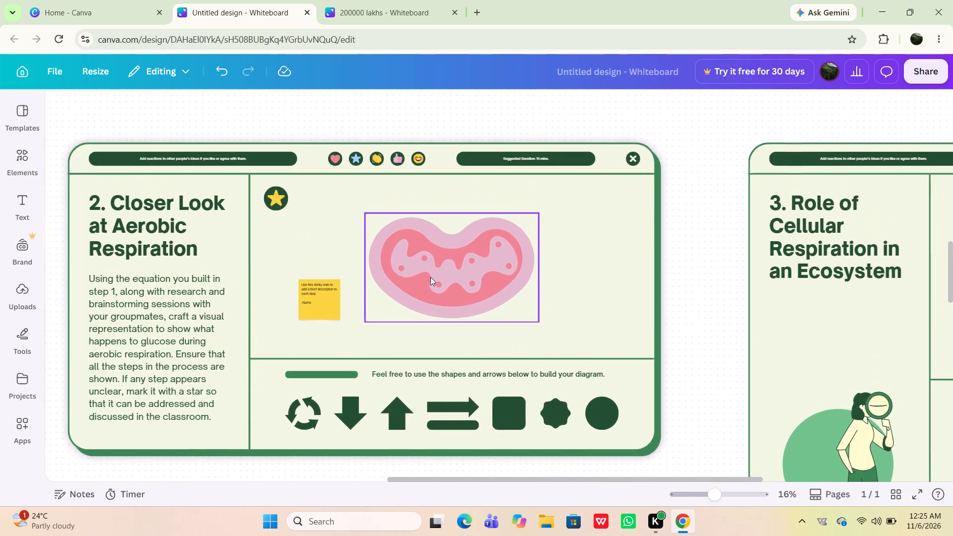
scroll(430, 277, left, 10)
scroll(430, 277, down, 1)
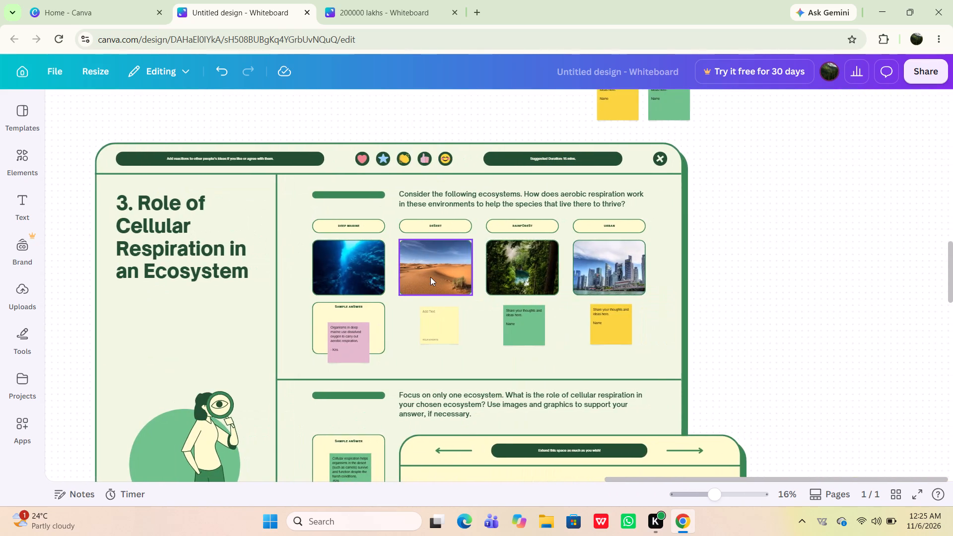
scroll(430, 277, down, 2)
scroll(430, 277, right, 2)
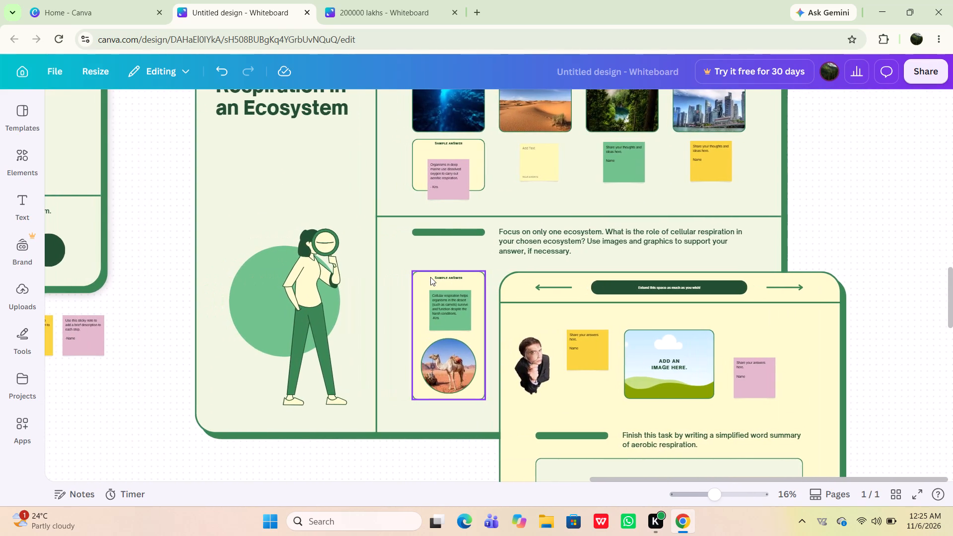
scroll(430, 277, down, 4)
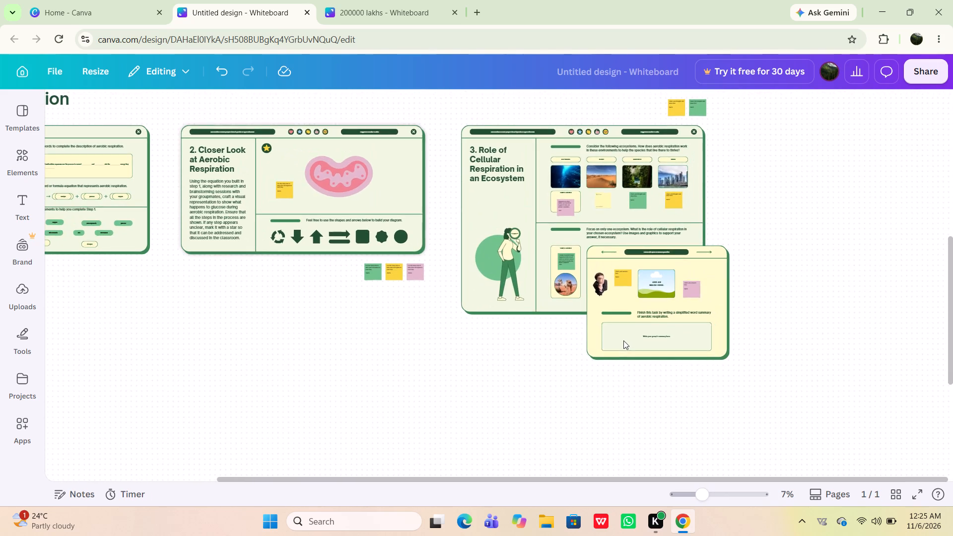
scroll(623, 340, right, 5)
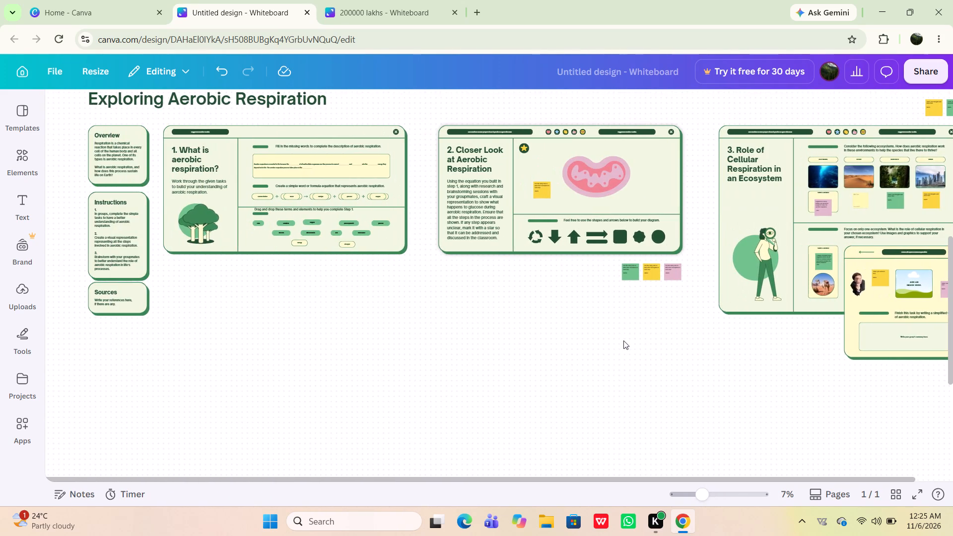
scroll(623, 340, right, 2)
Move the wardrobe with hangers from the toolkit's Furniture and Fixtures into the floor plan's large room, just above the lower door.
scroll(623, 340, up, 7)
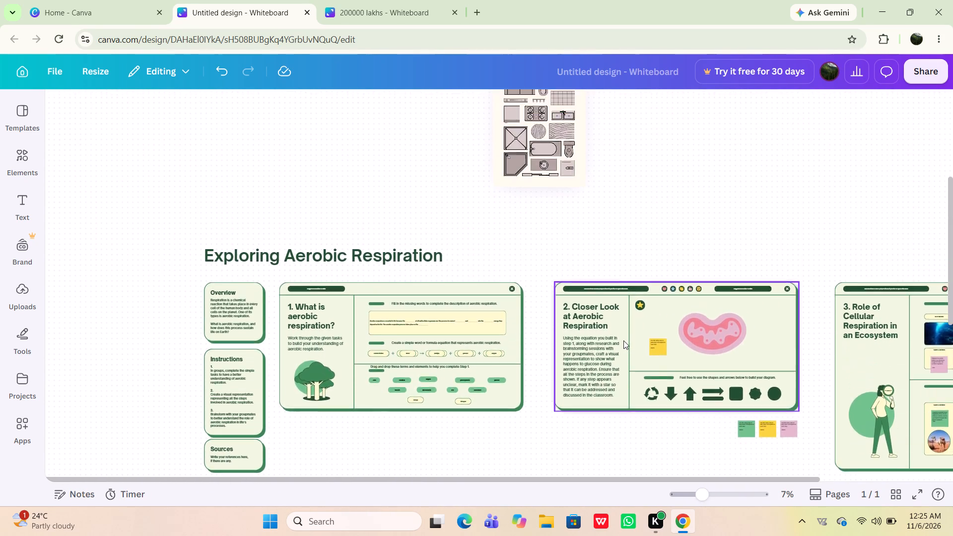
scroll(623, 340, up, 2)
scroll(623, 340, left, 1)
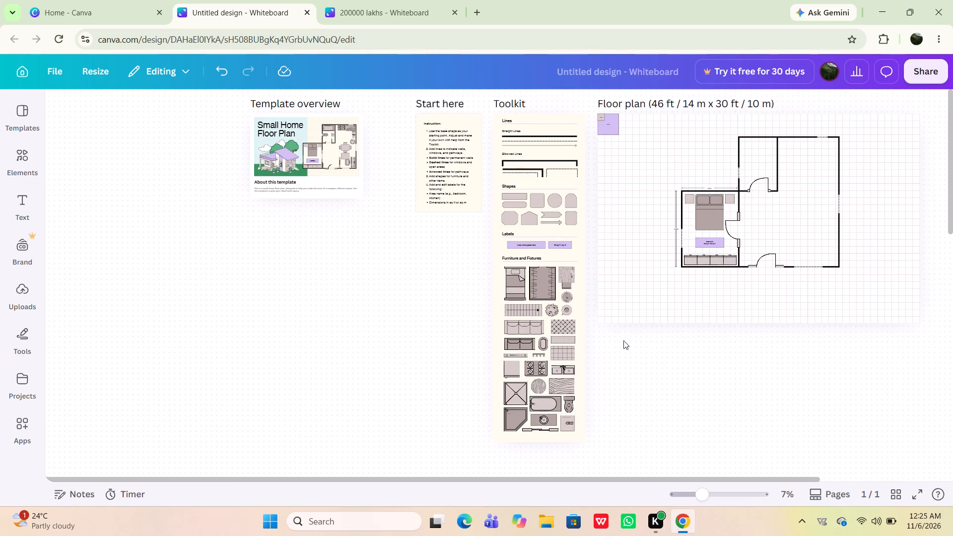
scroll(623, 340, left, 1)
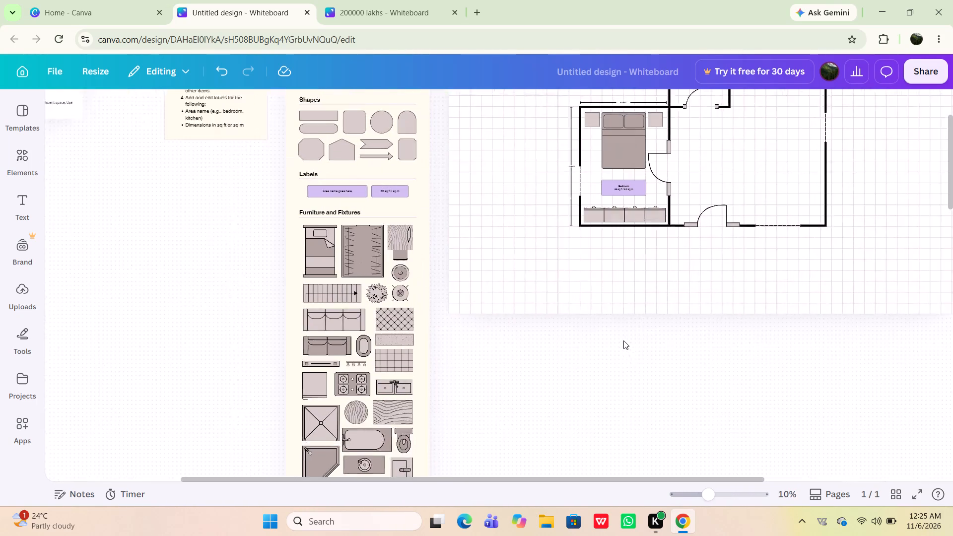
drag(339, 257, 683, 207)
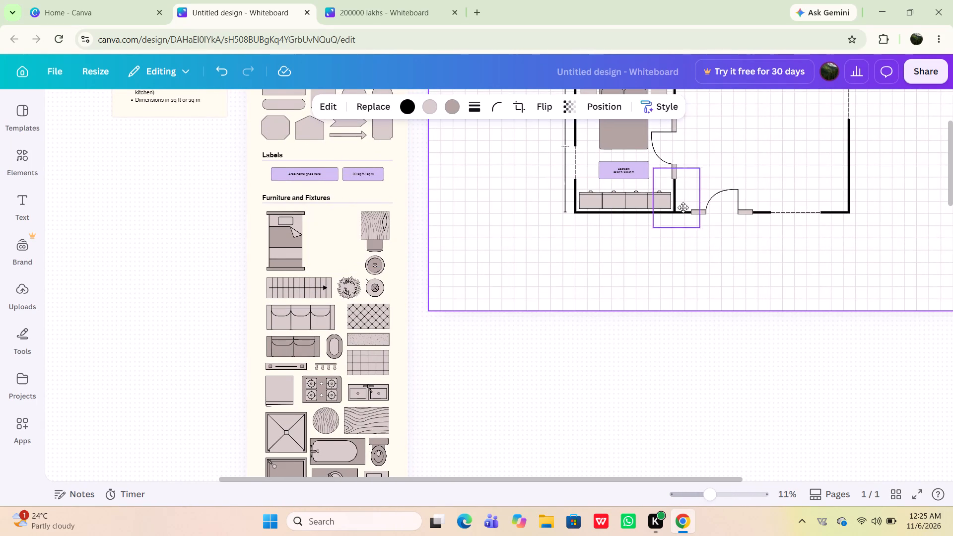
drag(683, 207, 733, 168)
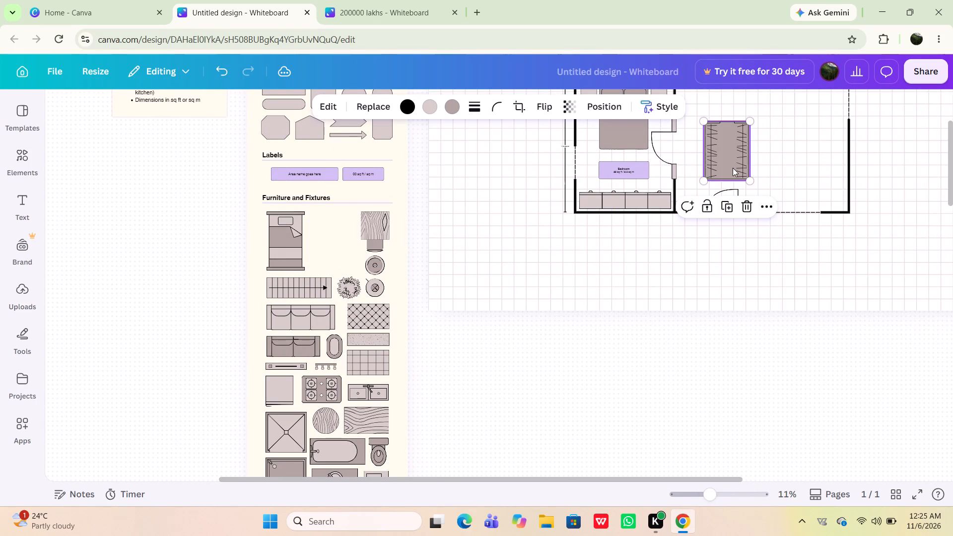
Place the toolkit's single bed in the large room near the right outer wall, and shift the wardrobe closer to it.
drag(285, 254, 657, 204)
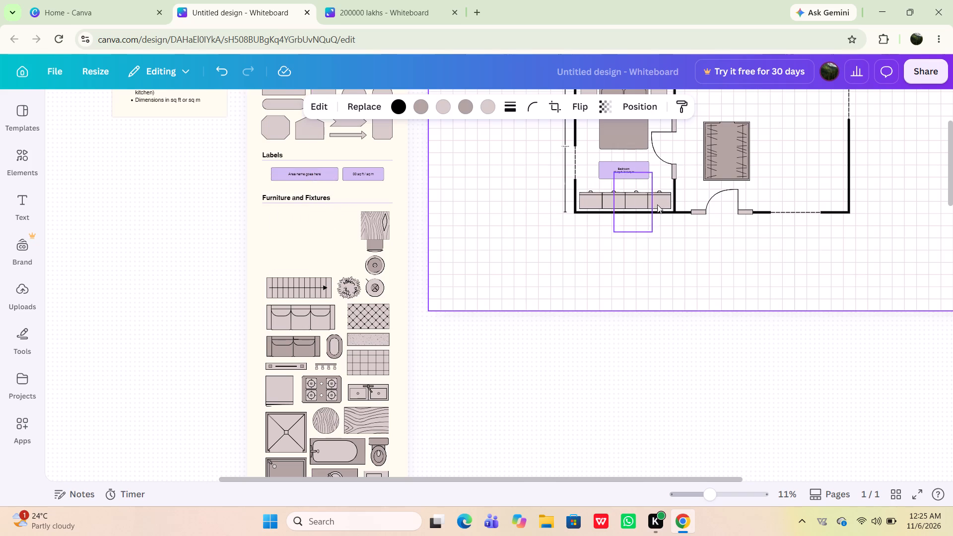
drag(657, 204, 813, 145)
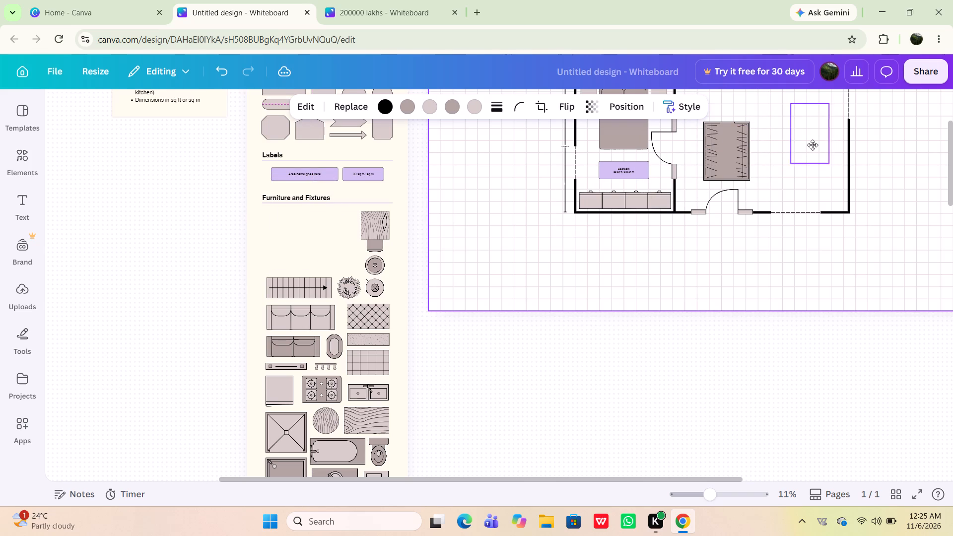
drag(813, 145, 815, 145)
drag(738, 152, 761, 136)
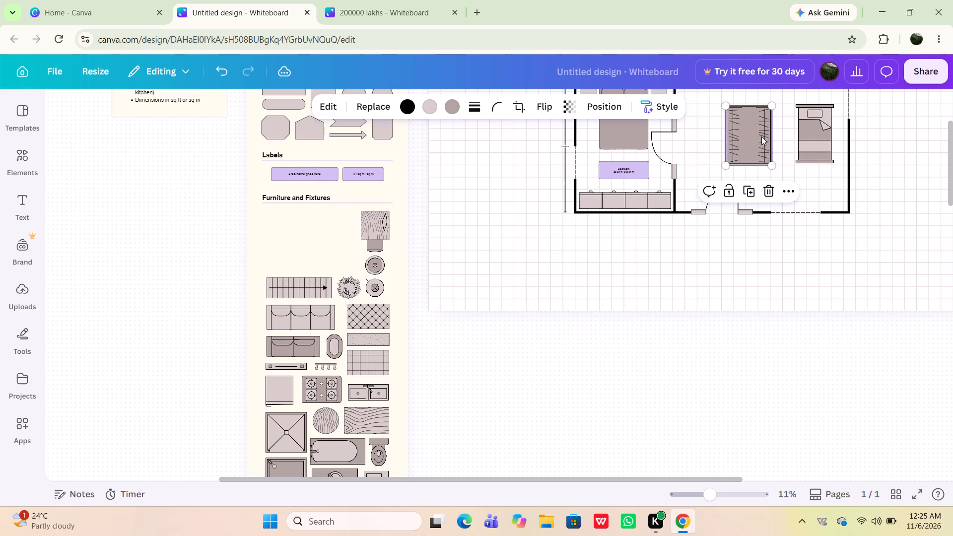
drag(816, 135, 815, 120)
Move the single bed into the large room's upper-right corner, just below the dashed window.
scroll(815, 120, up, 2)
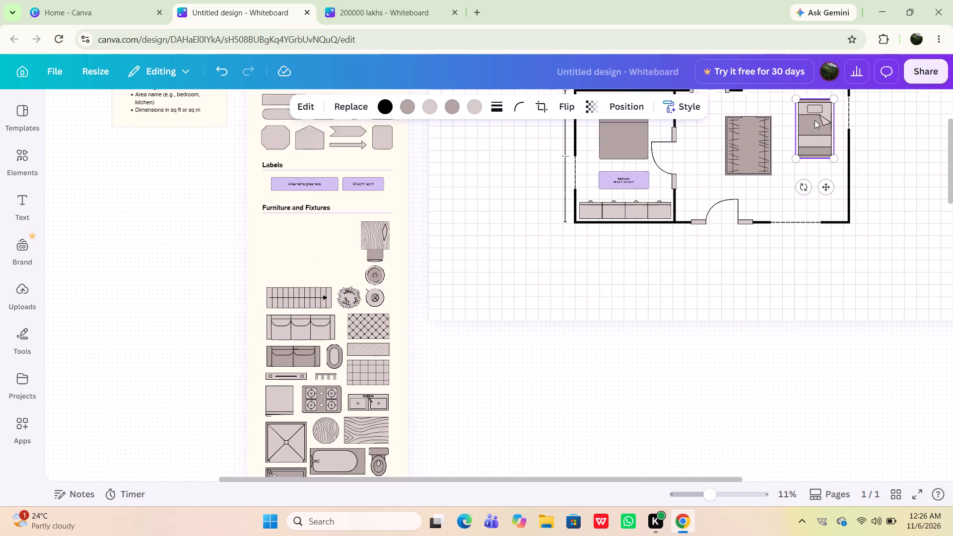
scroll(815, 120, up, 3)
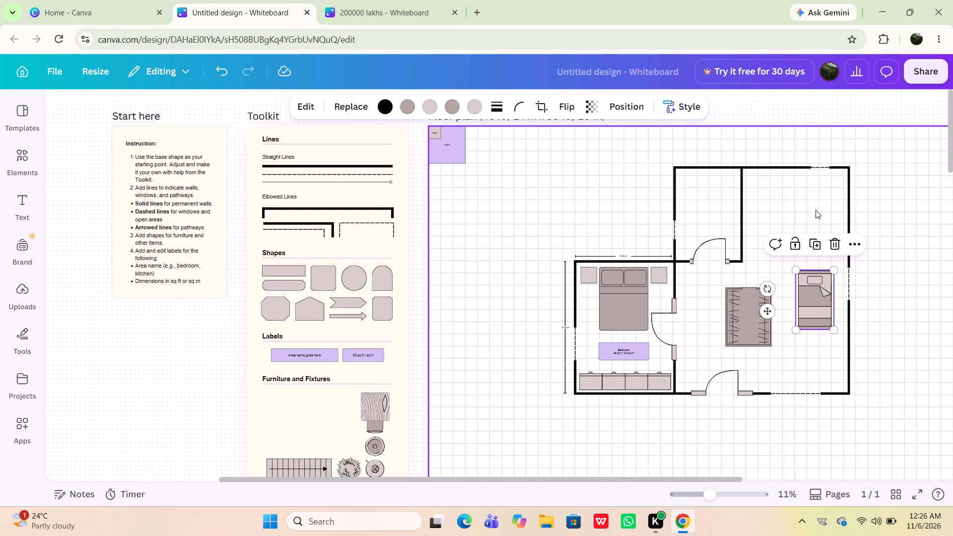
click(776, 221)
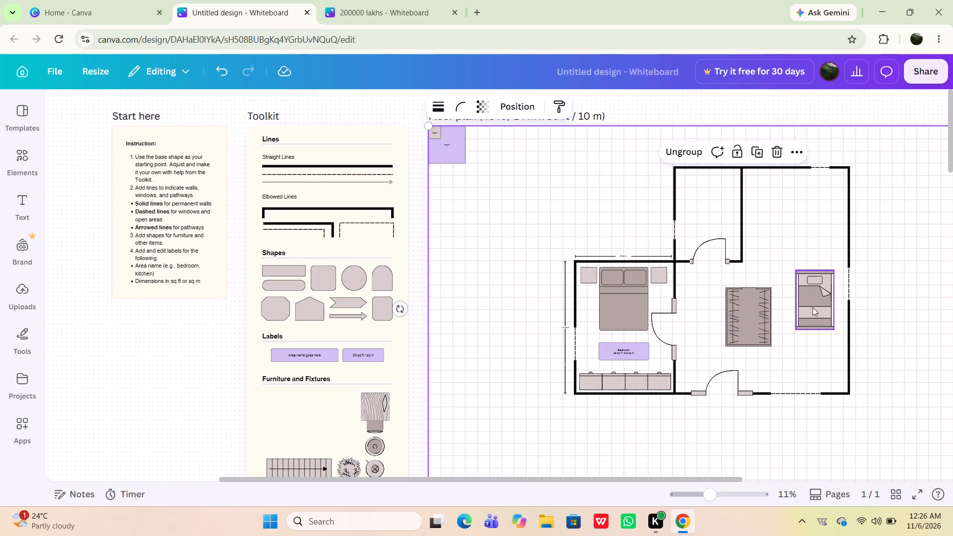
drag(816, 311, 788, 285)
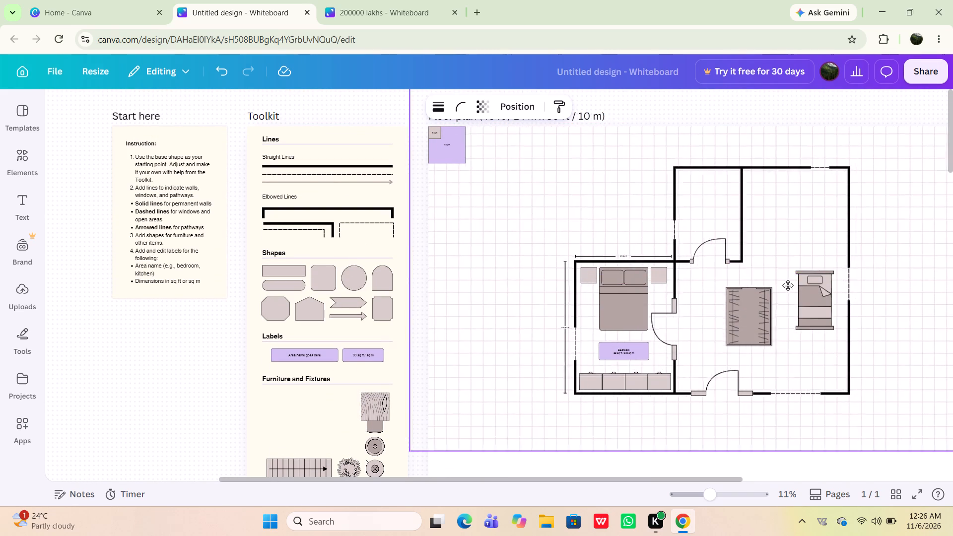
drag(788, 285, 776, 307)
click(810, 308)
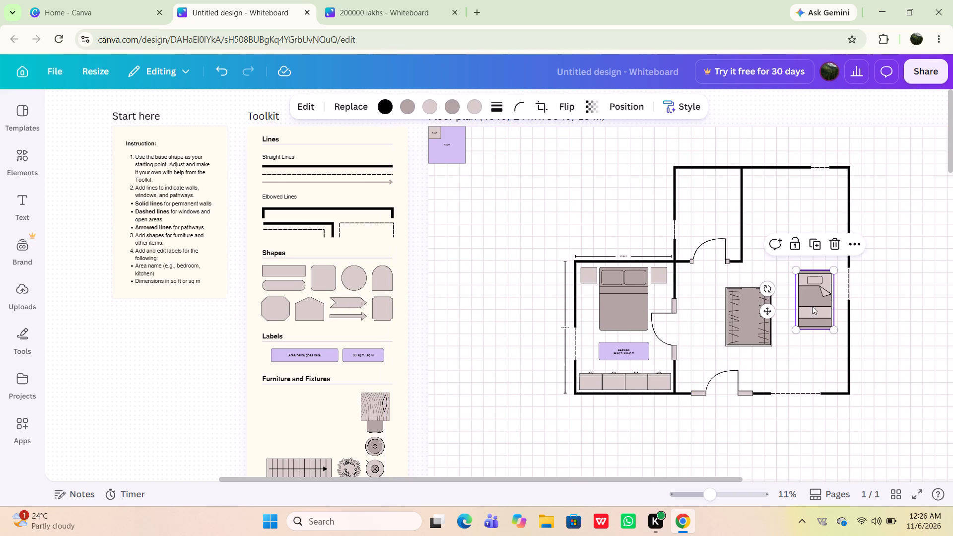
drag(815, 301, 808, 202)
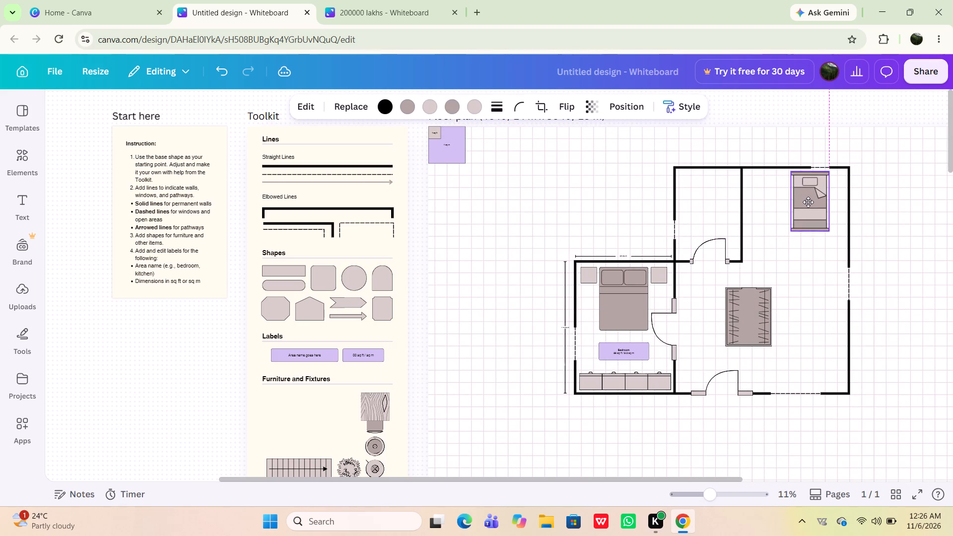
drag(808, 202, 819, 204)
Move the small oval seat from the toolkit's Furniture and Fixtures to the left side of the single bed.
scroll(521, 306, up, 1)
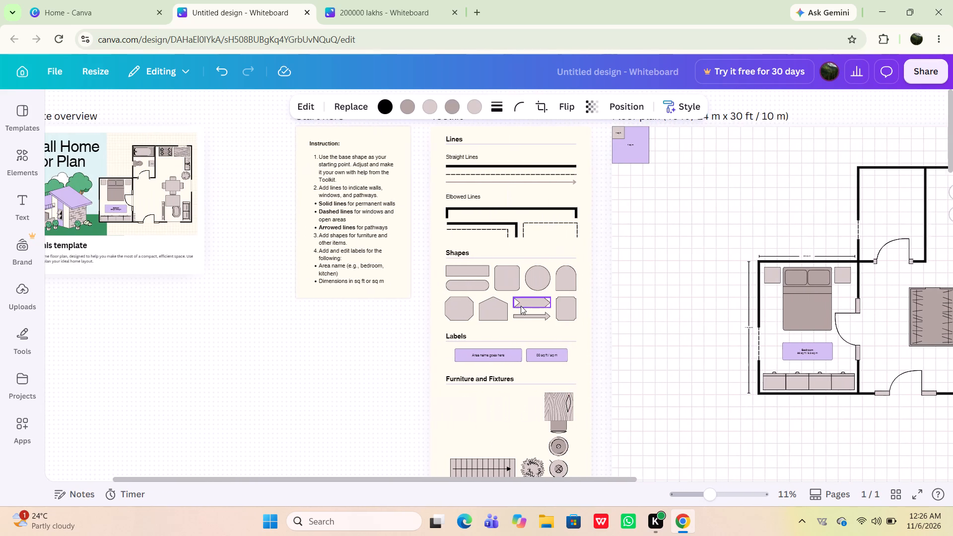
scroll(521, 306, up, 1)
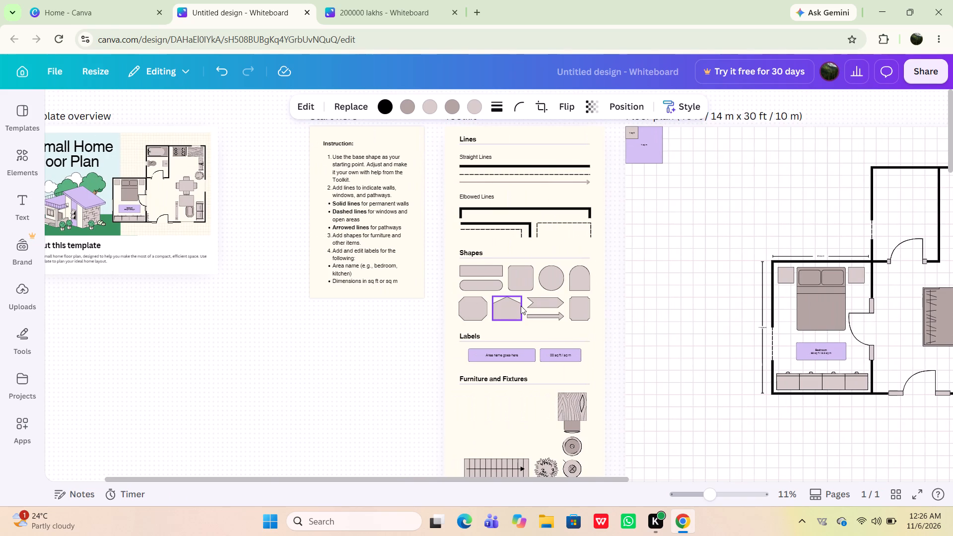
scroll(521, 306, up, 1)
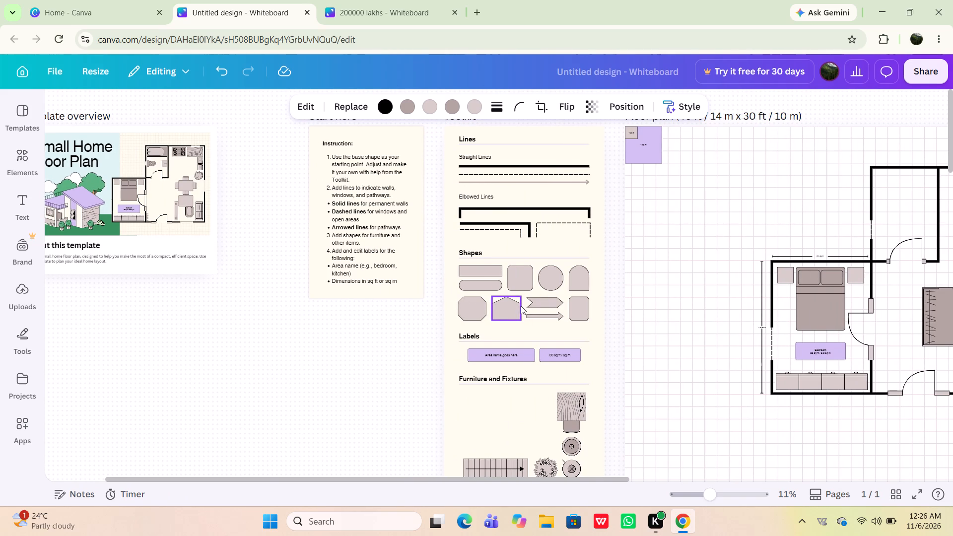
scroll(521, 306, up, 1)
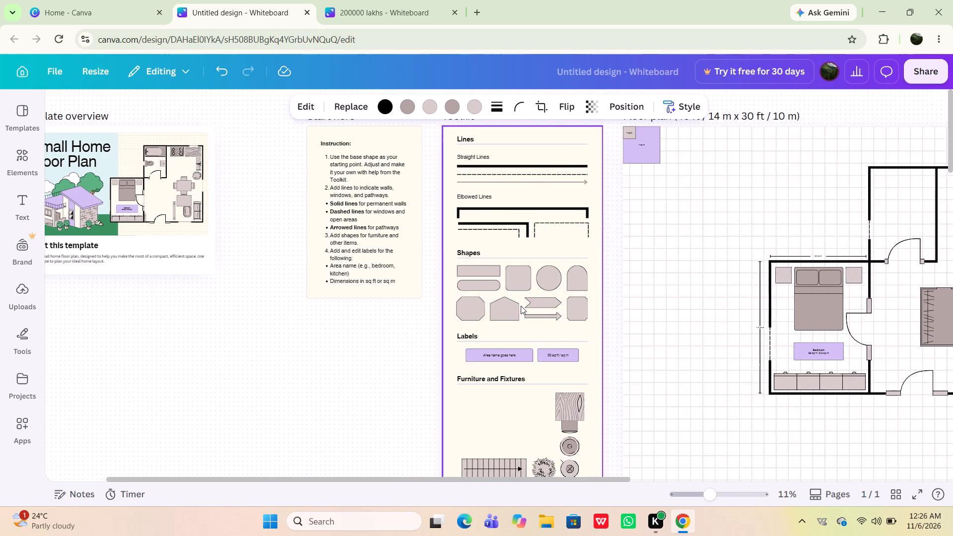
scroll(521, 306, up, 1)
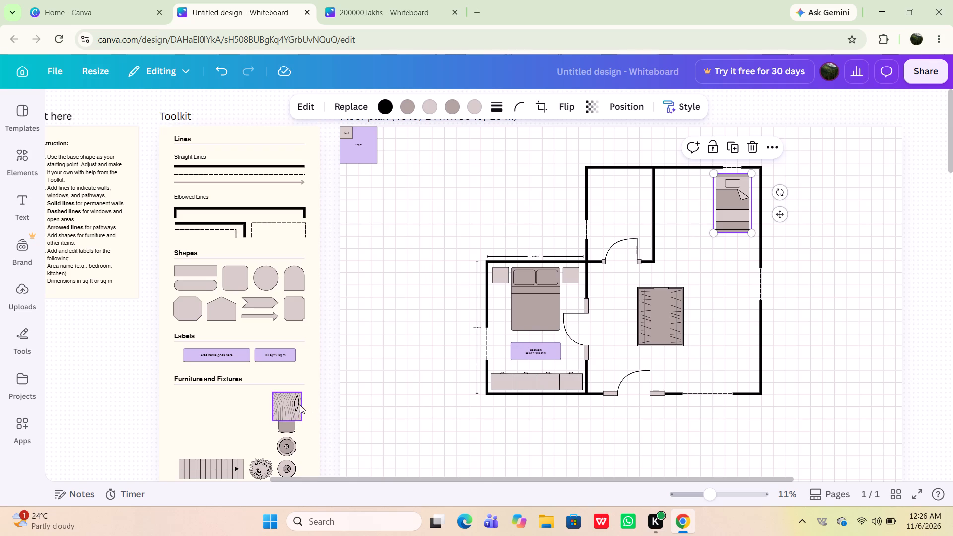
scroll(294, 402, down, 2)
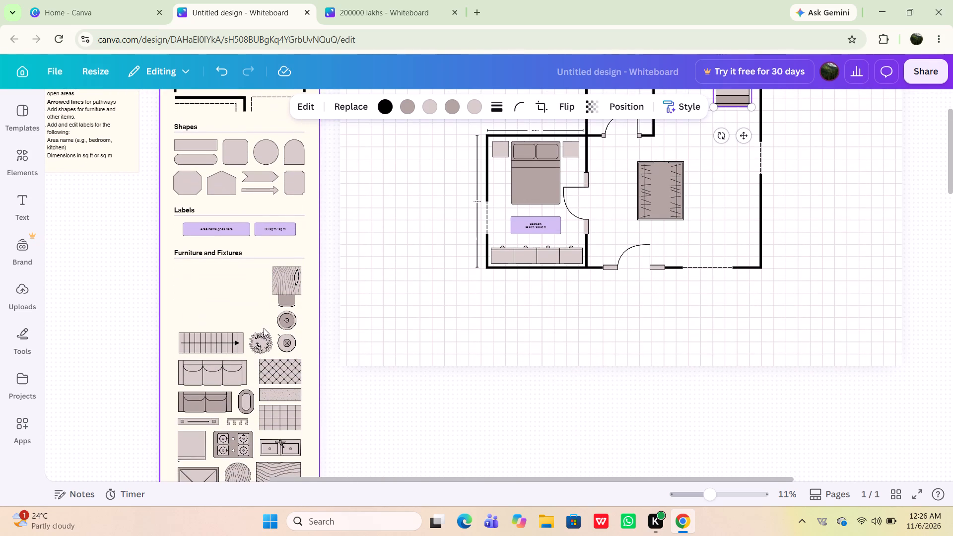
drag(247, 407, 665, 264)
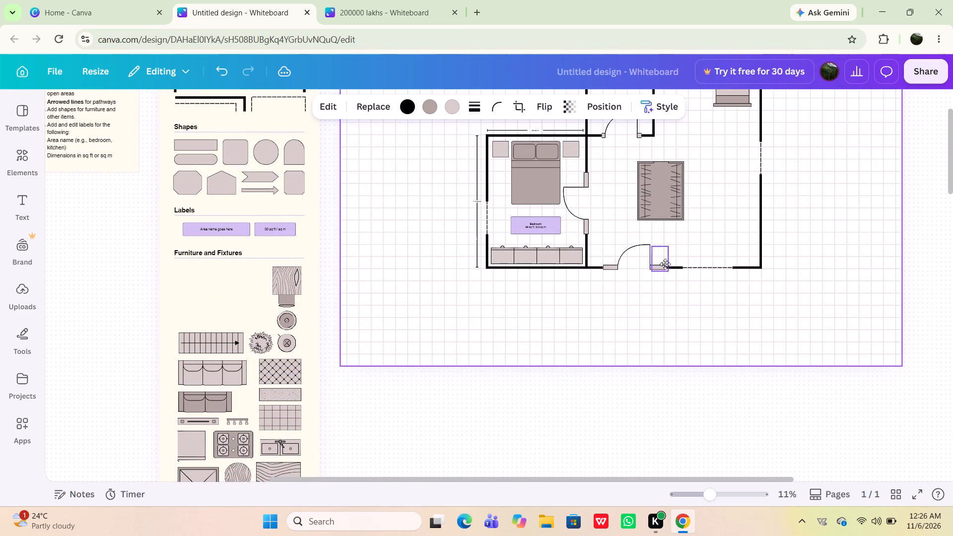
drag(665, 264, 633, 253)
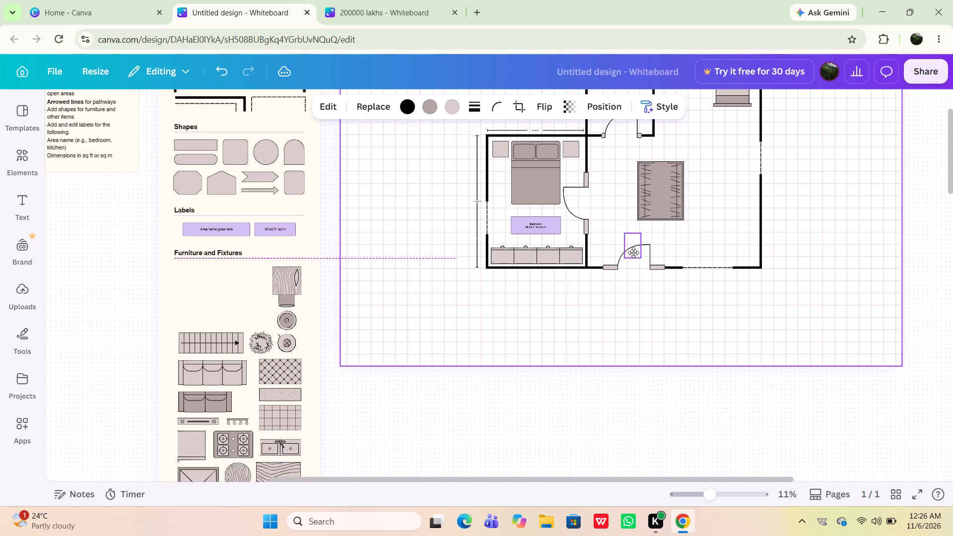
drag(633, 253, 698, 176)
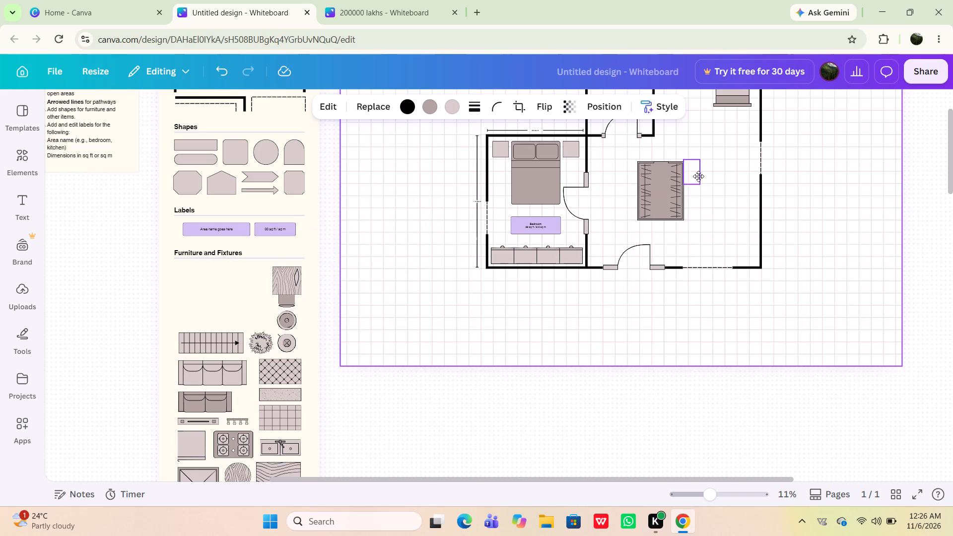
drag(698, 176, 720, 152)
scroll(720, 152, up, 1)
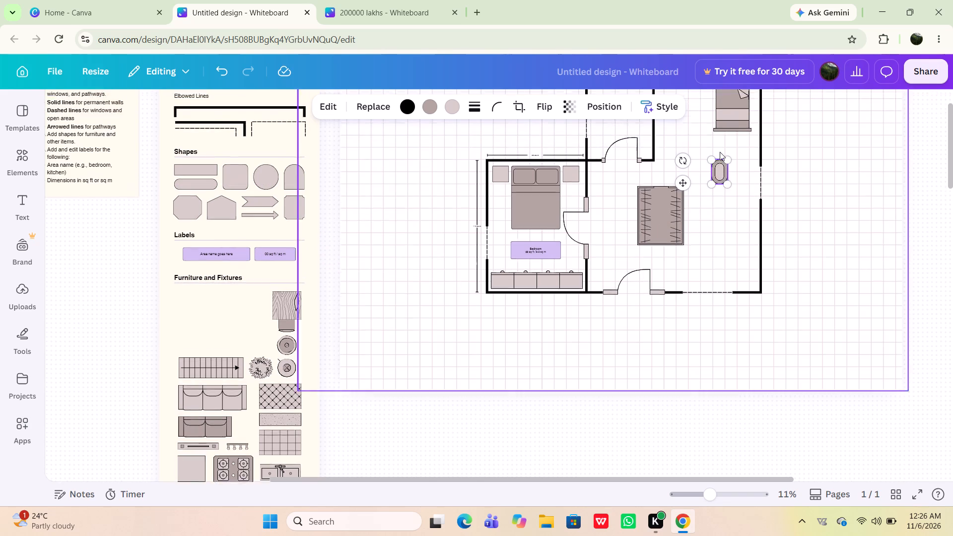
scroll(720, 152, up, 1)
drag(718, 242, 703, 174)
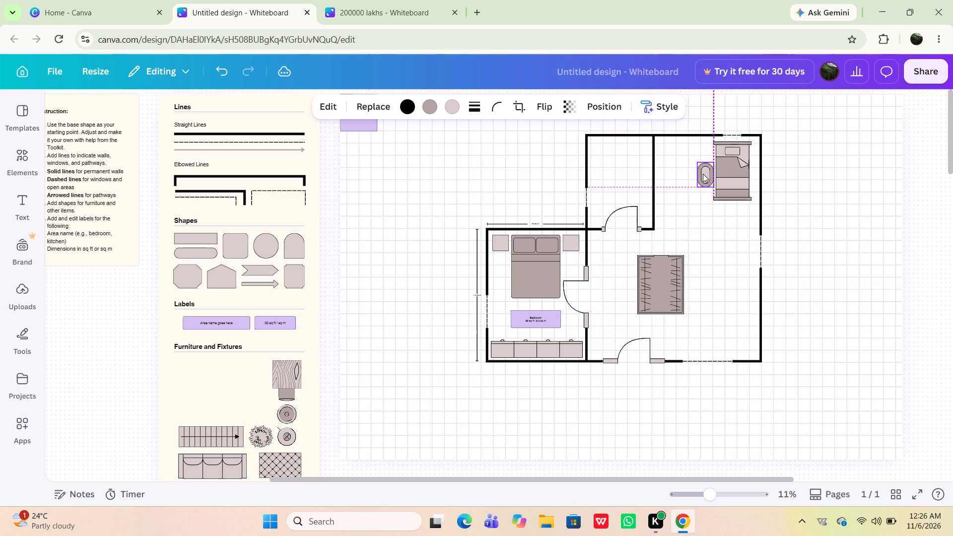
click(735, 267)
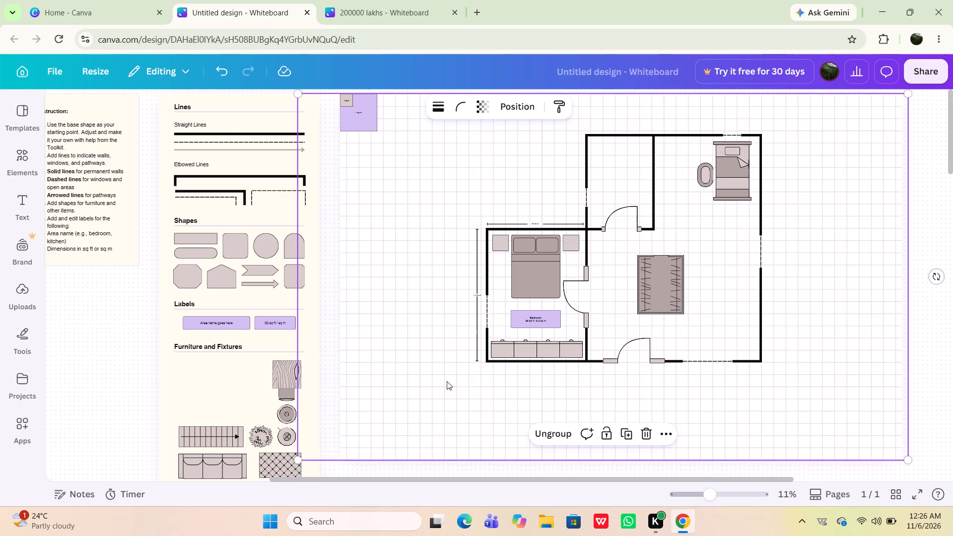
Place the toolkit's round stool in the large room, beside the dashed window in the right outer wall.
drag(291, 415, 666, 268)
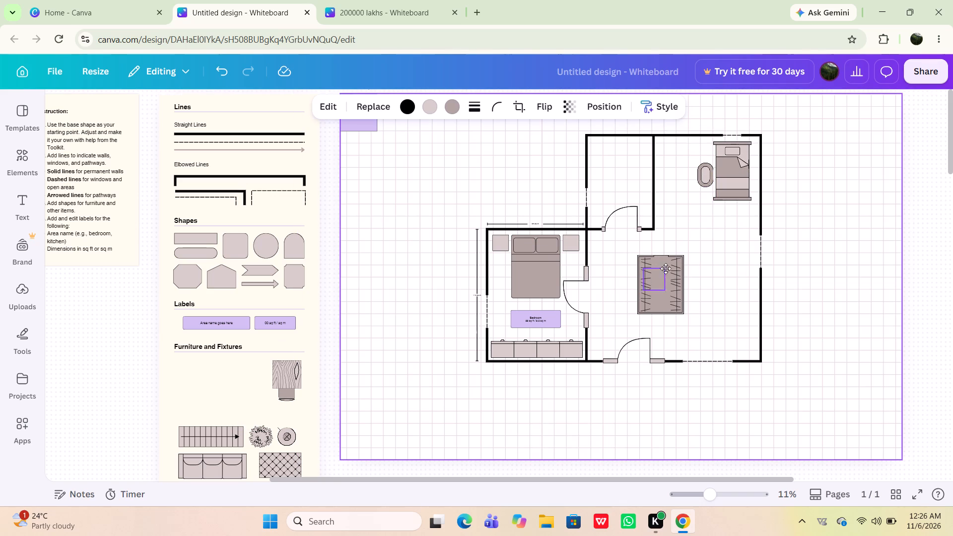
drag(666, 268, 744, 233)
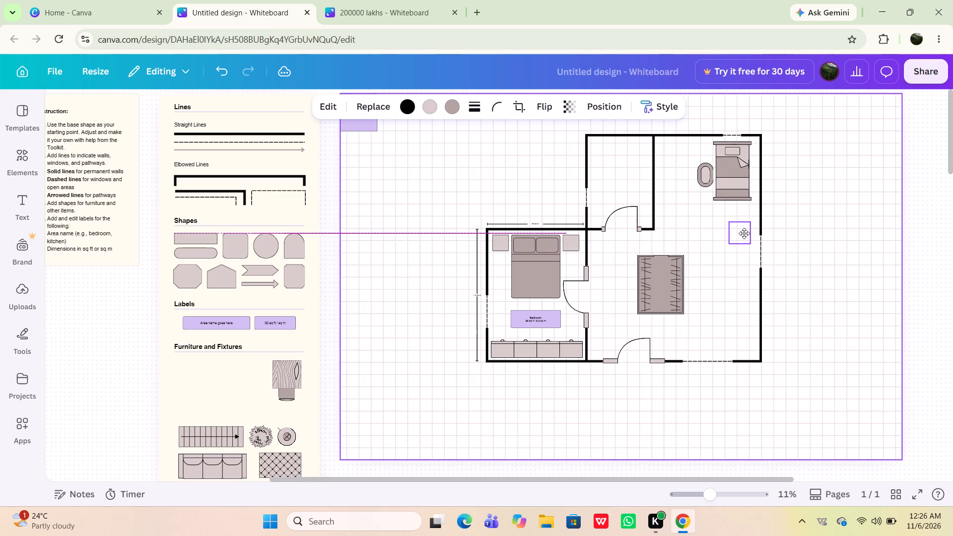
drag(744, 233, 766, 233)
drag(766, 233, 745, 252)
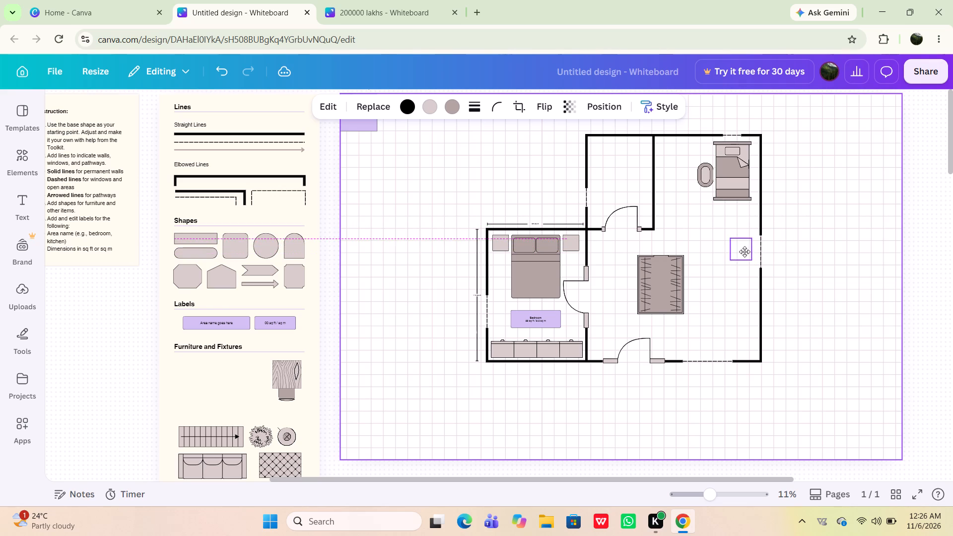
drag(745, 252, 745, 251)
Place the toolkit's square wood-grain table in the large room's upper-left corner, against the inner wall.
drag(292, 382, 706, 323)
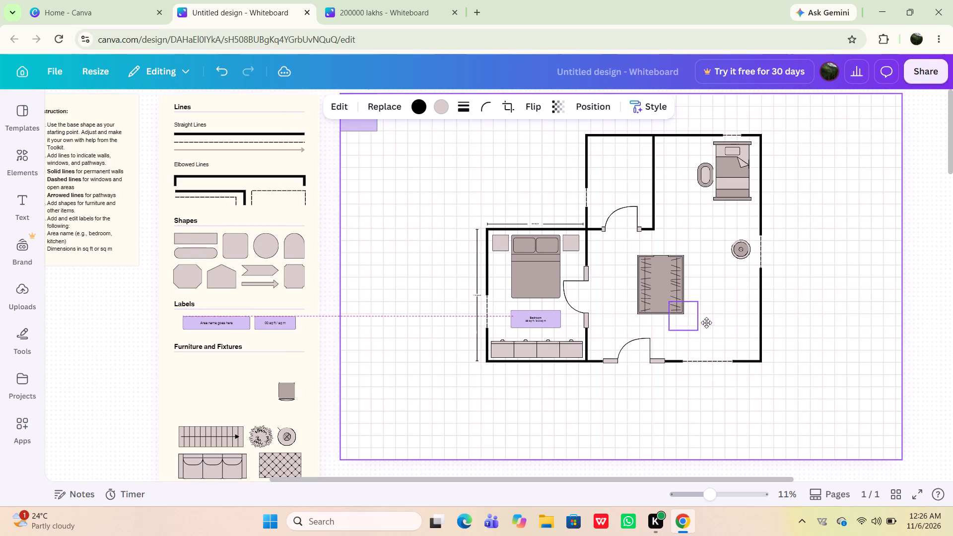
drag(706, 323, 735, 305)
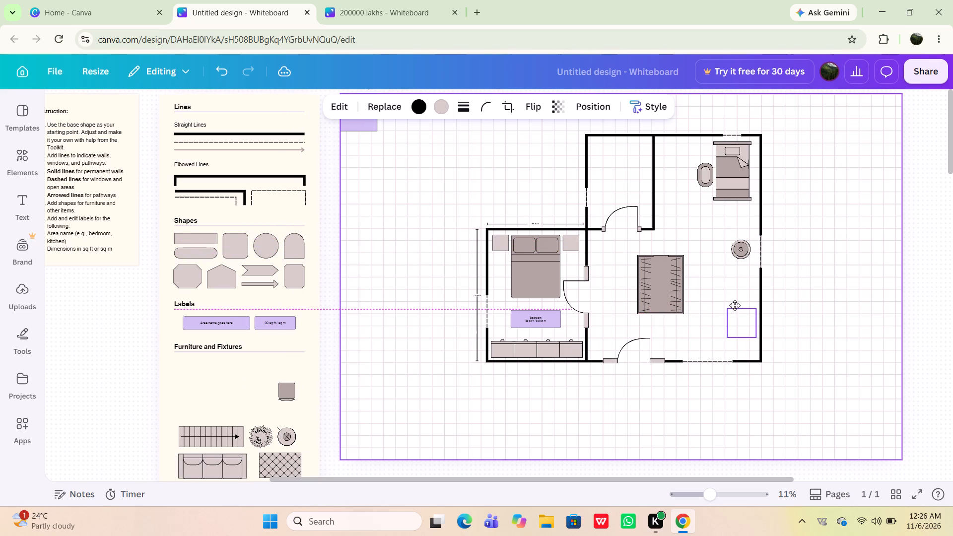
drag(735, 305, 675, 164)
Place the toolkit's small square chair directly below the wood-grain table.
drag(287, 392, 668, 187)
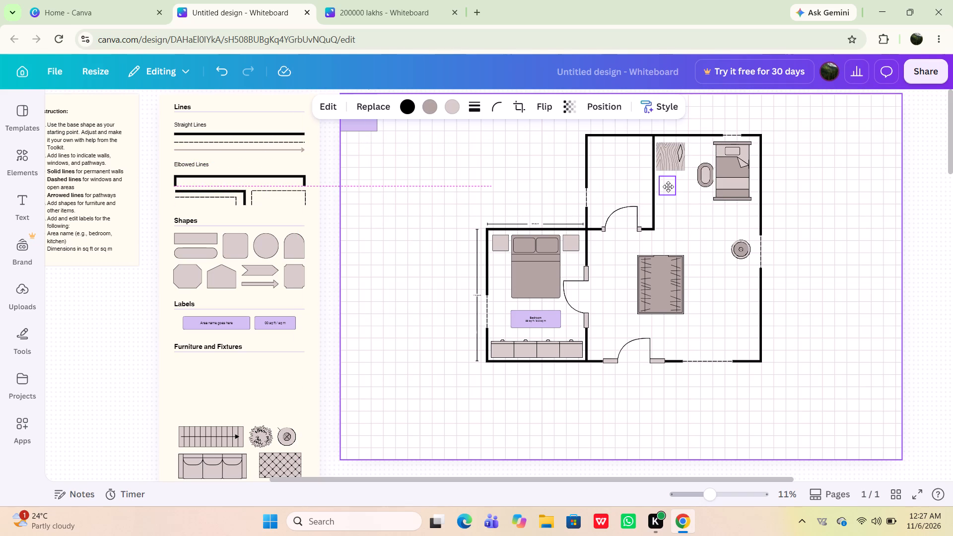
drag(668, 187, 670, 186)
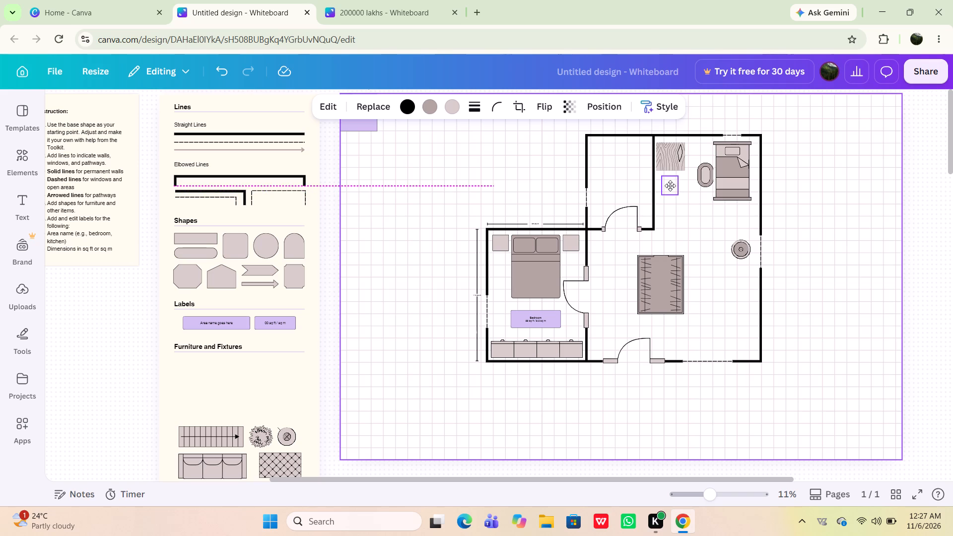
drag(670, 186, 670, 183)
click(680, 242)
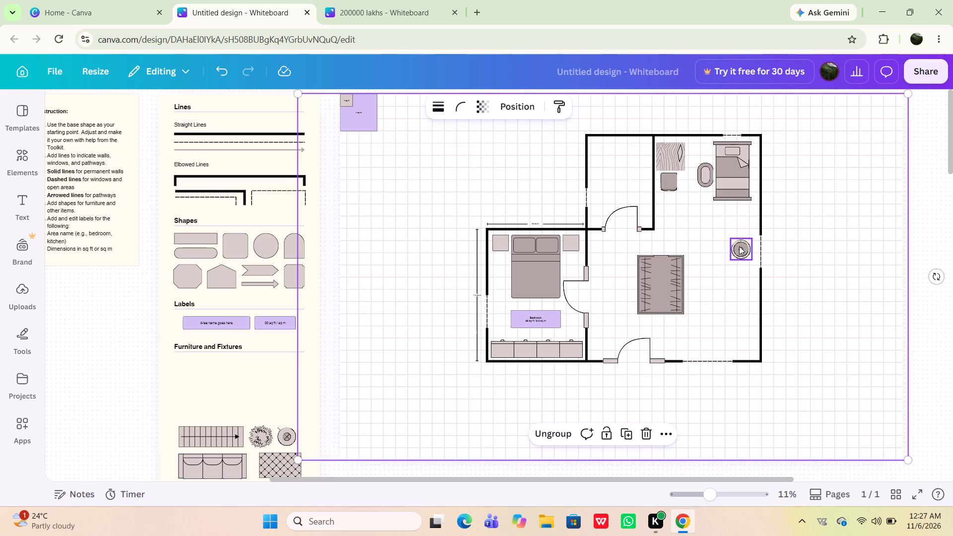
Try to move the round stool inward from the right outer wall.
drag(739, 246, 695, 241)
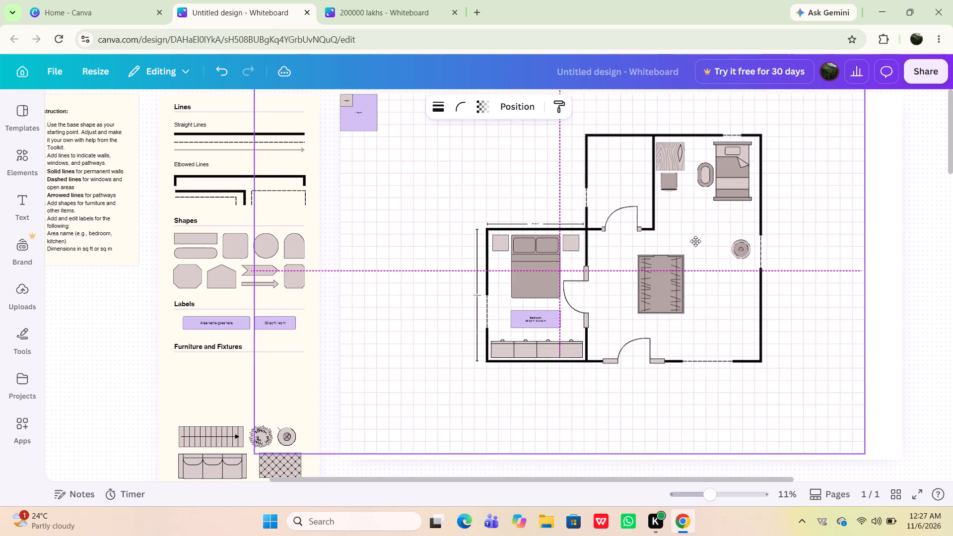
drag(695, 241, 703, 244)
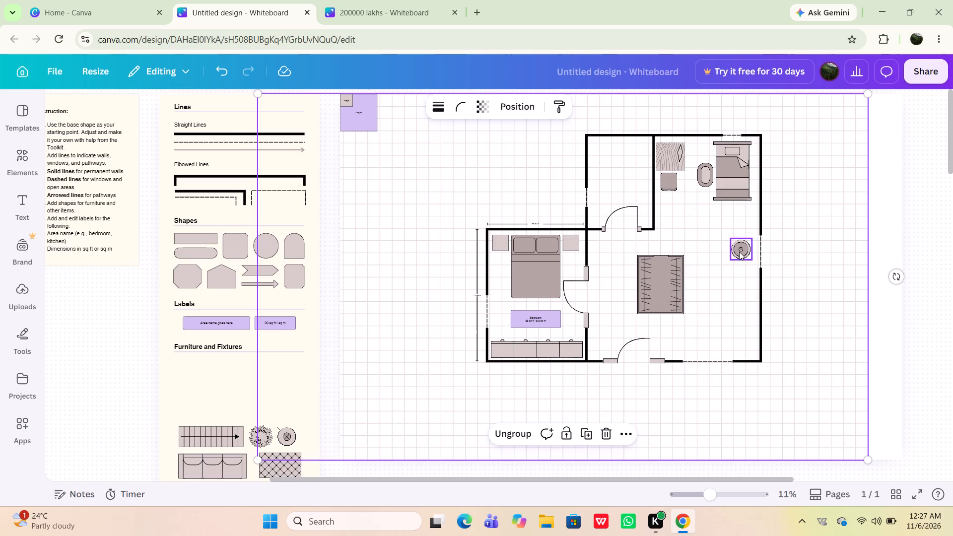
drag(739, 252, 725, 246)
Reposition the large dark rectangular furniture piece in the middle of the large room, slightly closer to the bedroom door.
drag(665, 271, 699, 256)
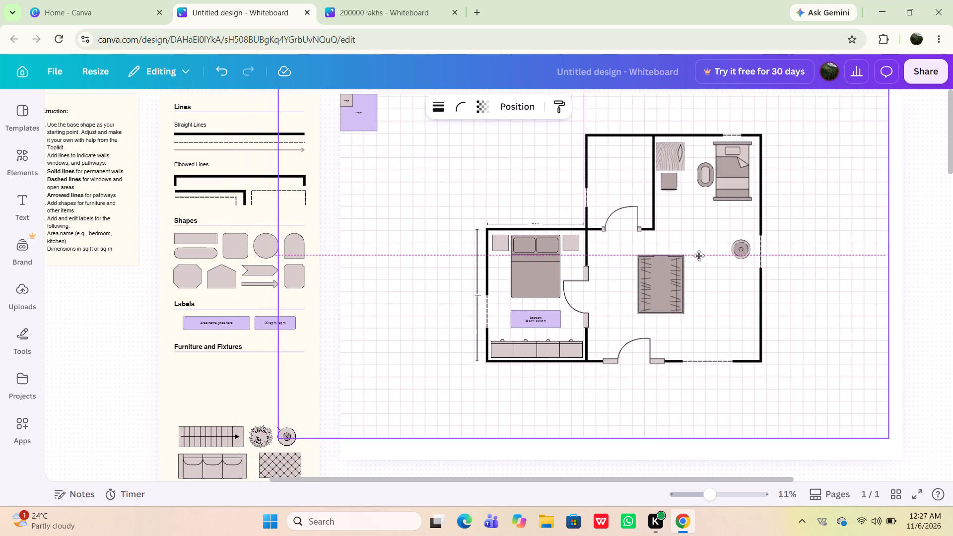
drag(699, 256, 680, 266)
click(667, 277)
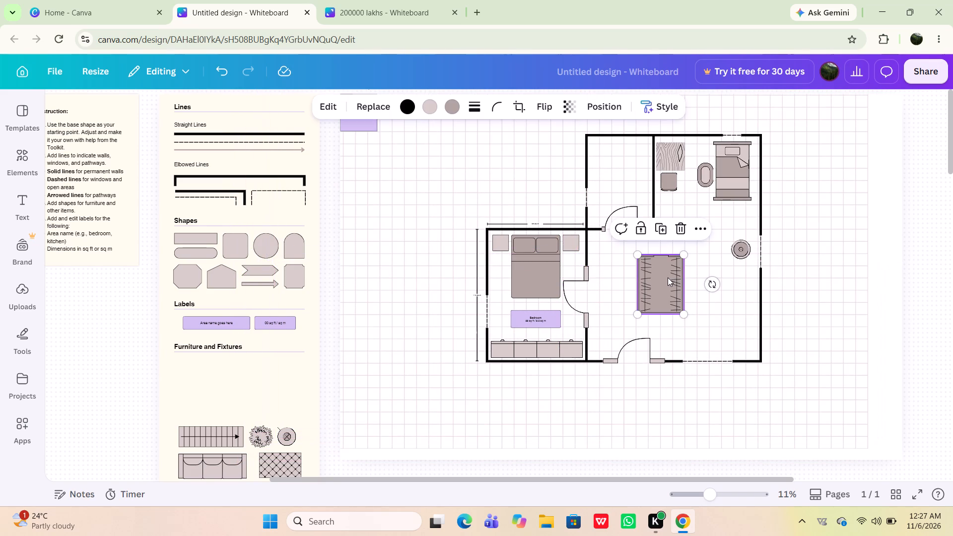
drag(664, 286, 696, 265)
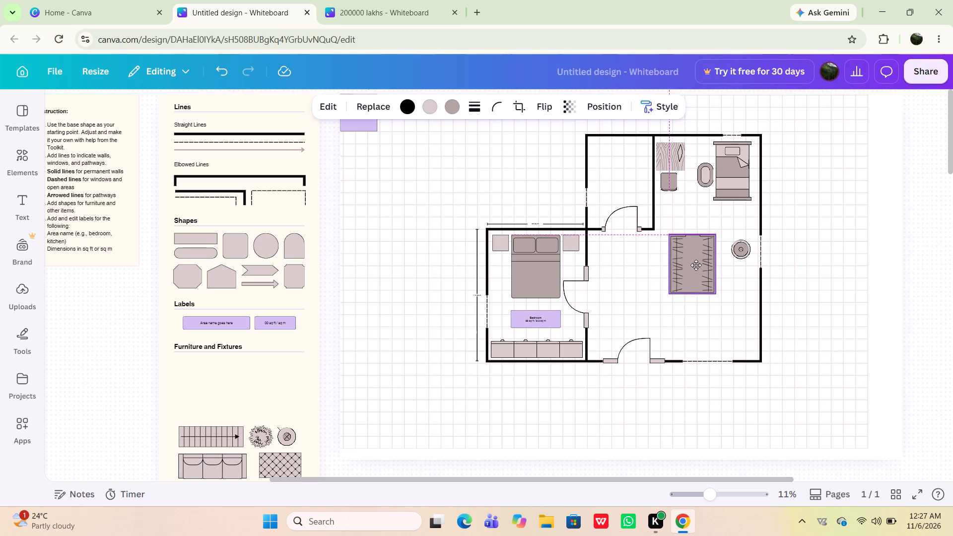
drag(696, 265, 692, 269)
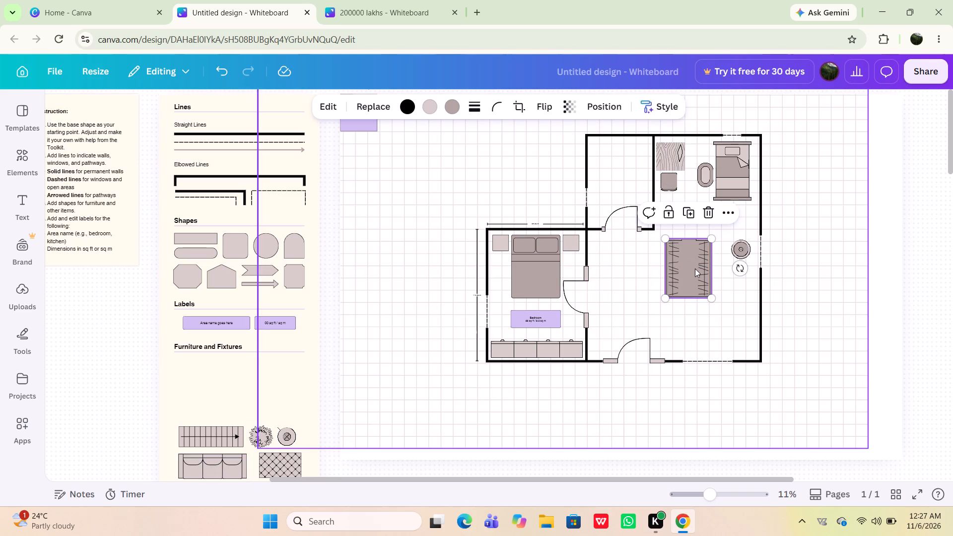
drag(691, 269, 654, 293)
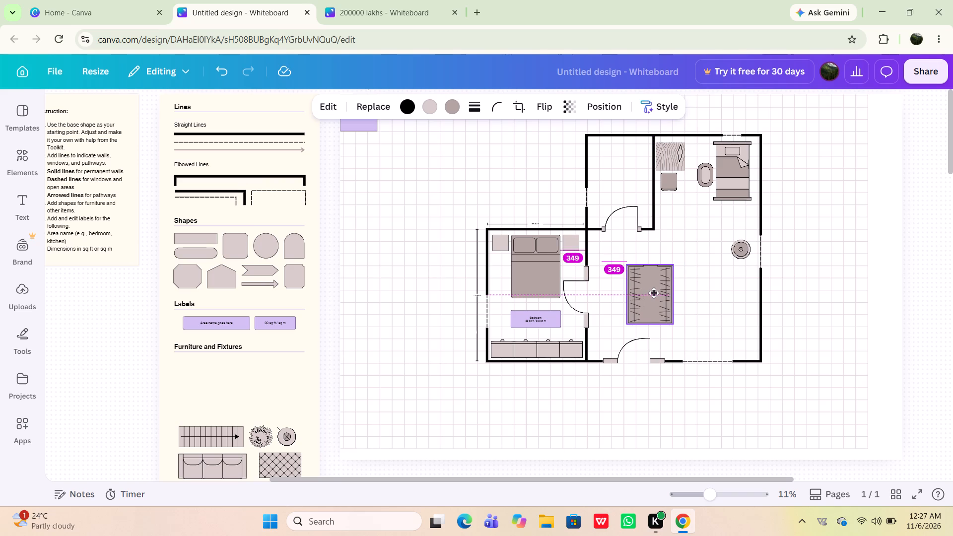
drag(654, 293, 655, 292)
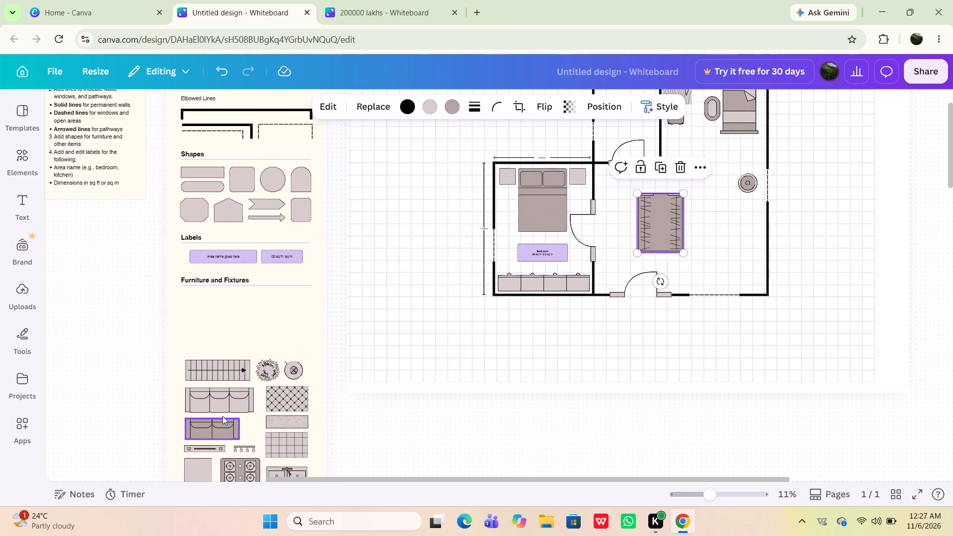
Place the toolkit's three-seat sofa in the large room's lower-right corner, rotated upright with its back against the right outer wall.
drag(229, 399, 615, 198)
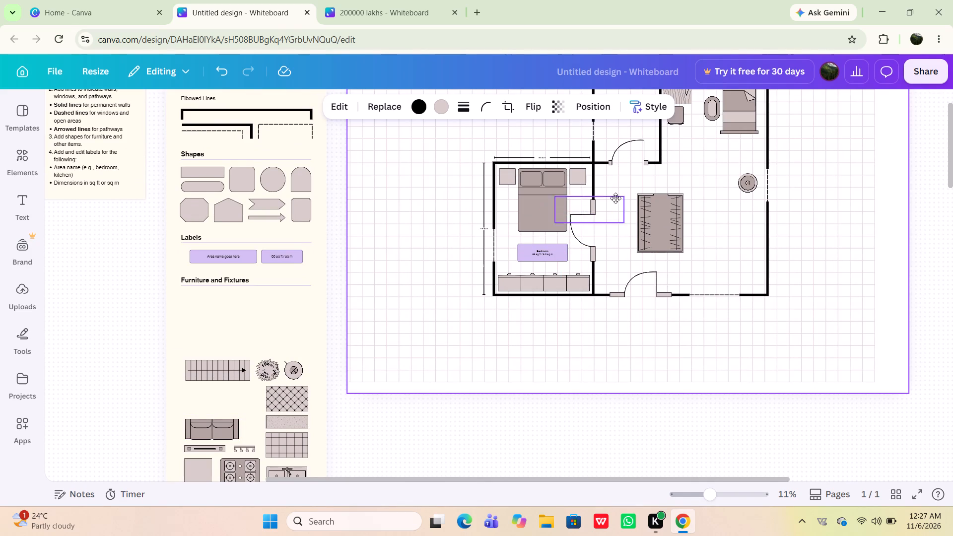
drag(615, 198, 737, 227)
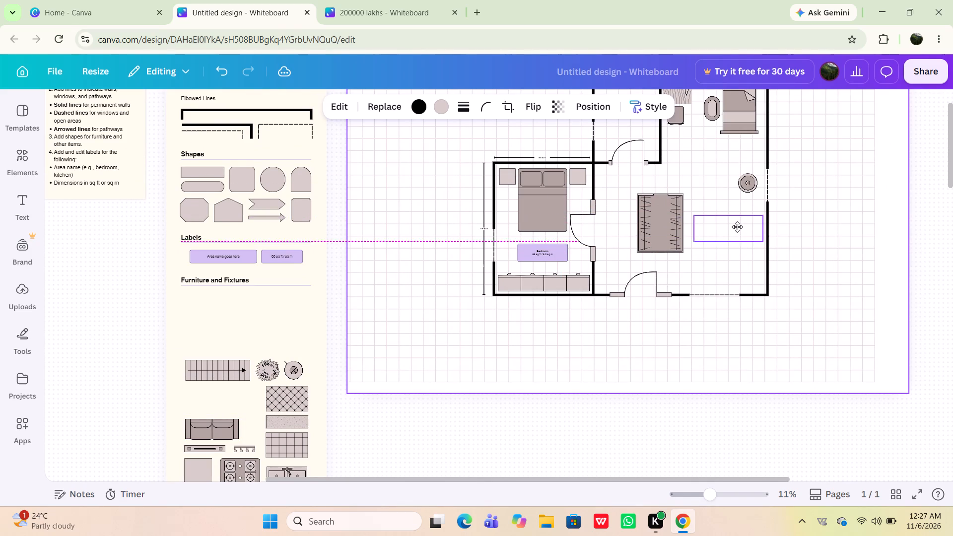
drag(737, 227, 738, 226)
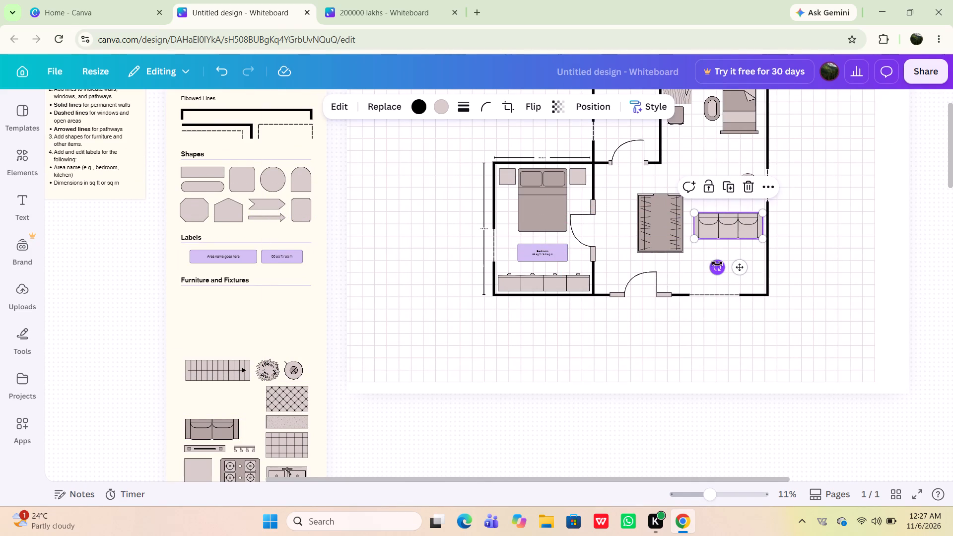
drag(716, 265, 704, 219)
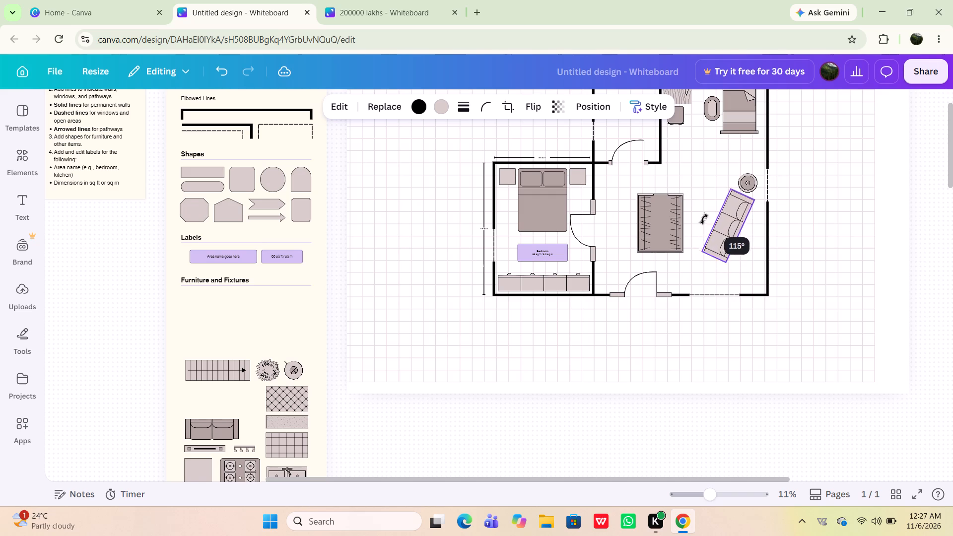
drag(704, 219, 705, 226)
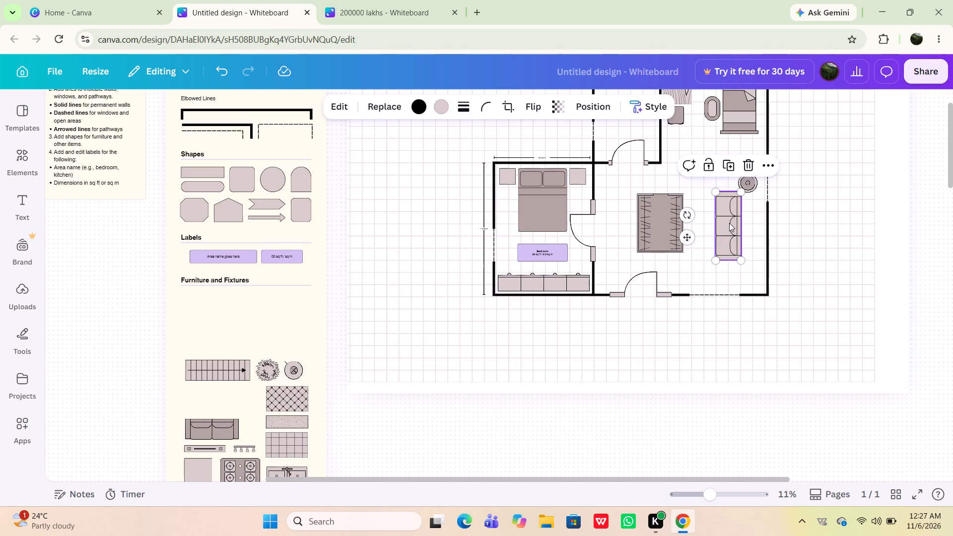
drag(729, 223, 753, 248)
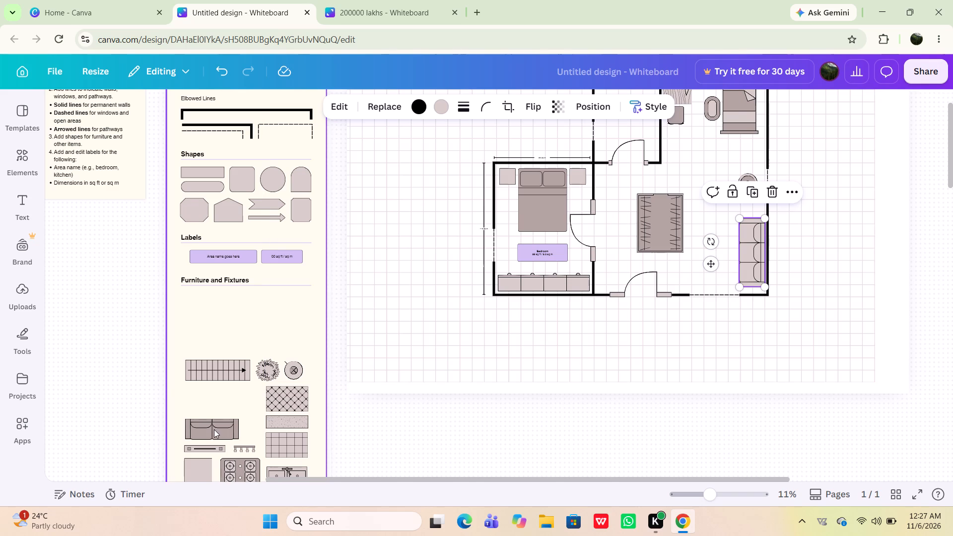
Place the toolkit's dark two-seat sofa along the large room's bottom wall beside the three-seat sofa, rotated 180° so its back faces the wall.
drag(214, 429, 655, 275)
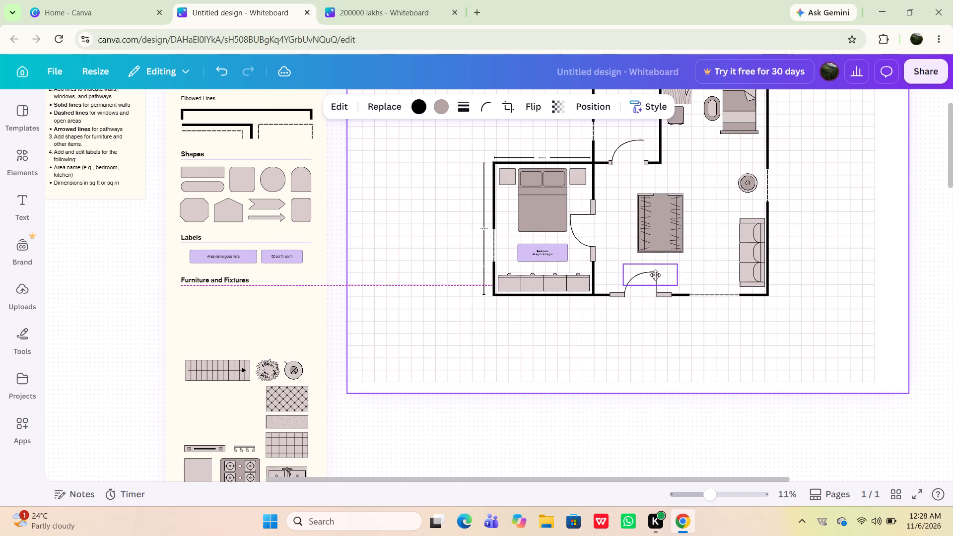
drag(655, 275, 706, 278)
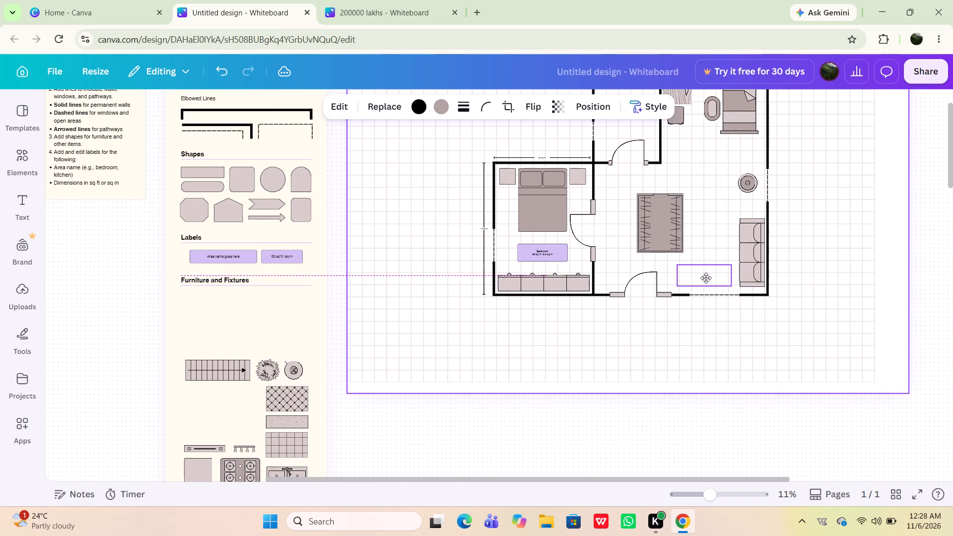
drag(706, 278, 706, 278)
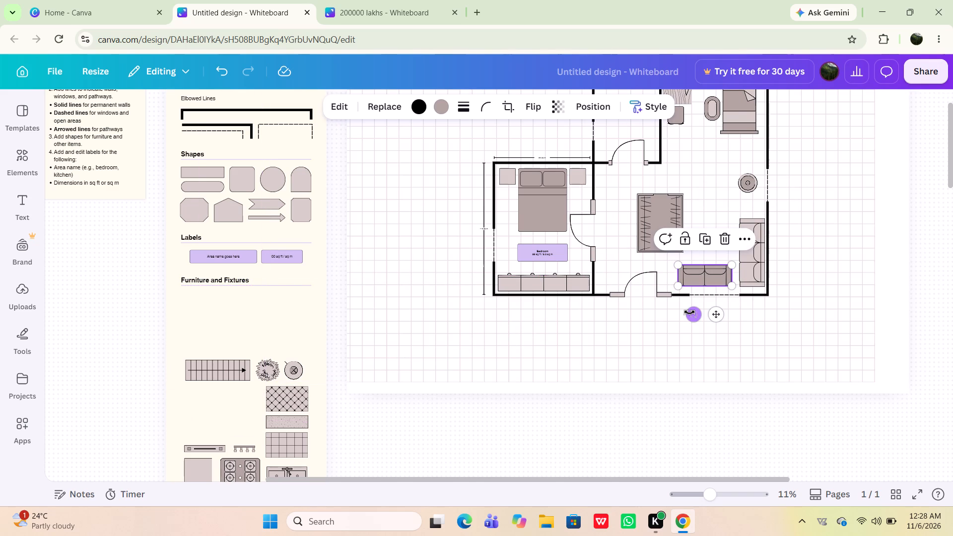
drag(690, 312, 713, 237)
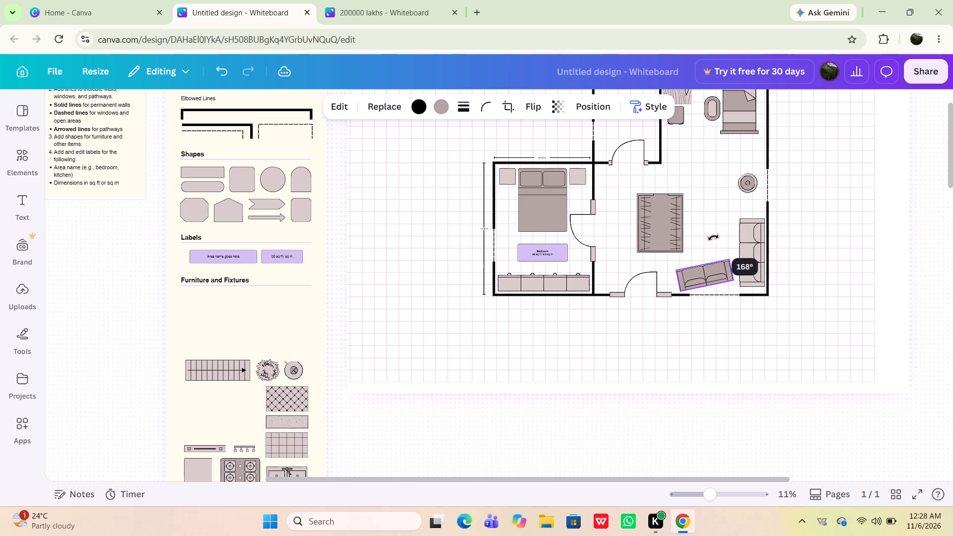
drag(713, 237, 721, 245)
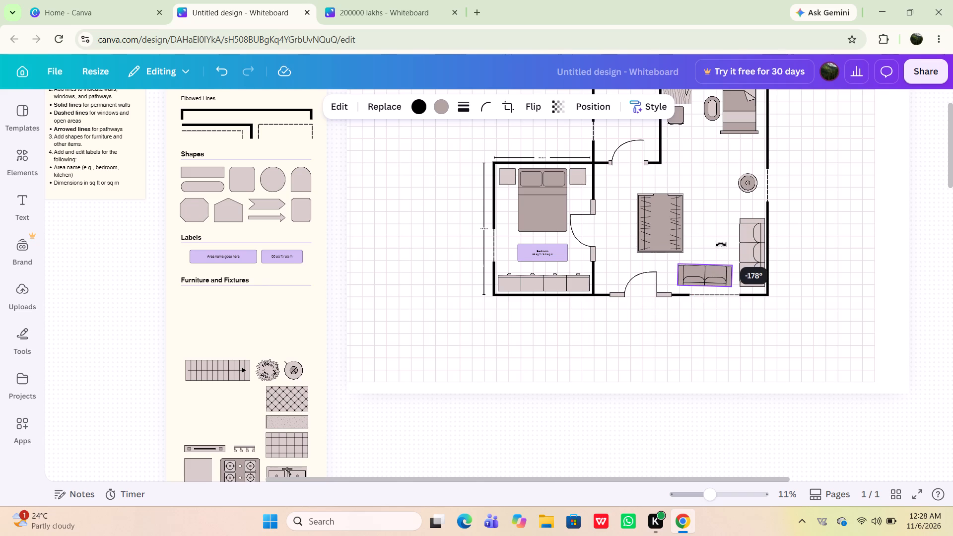
drag(721, 245, 721, 244)
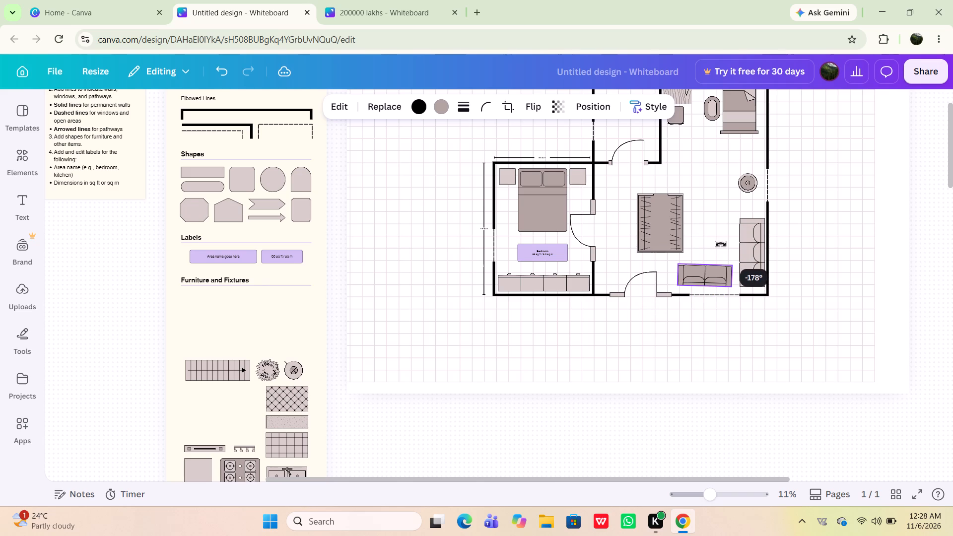
drag(721, 244, 720, 242)
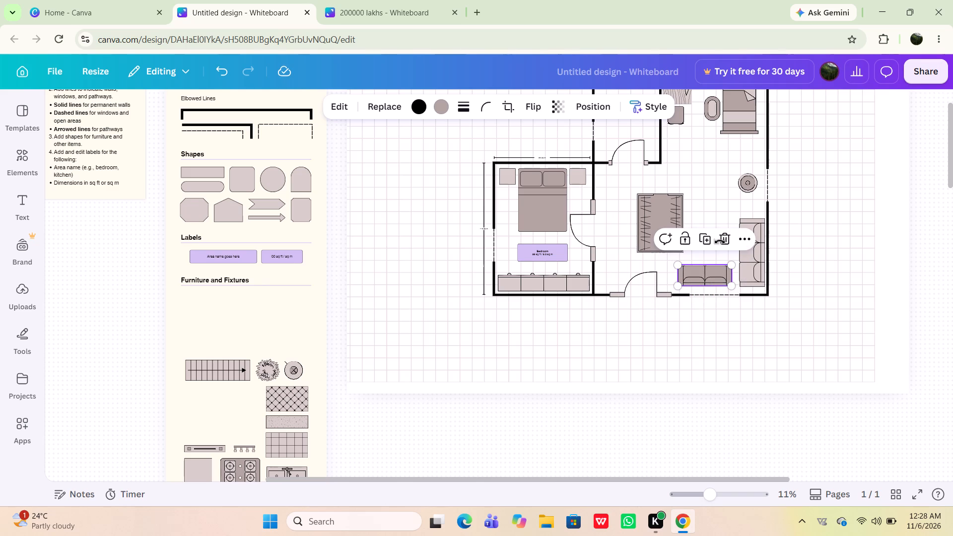
click(723, 190)
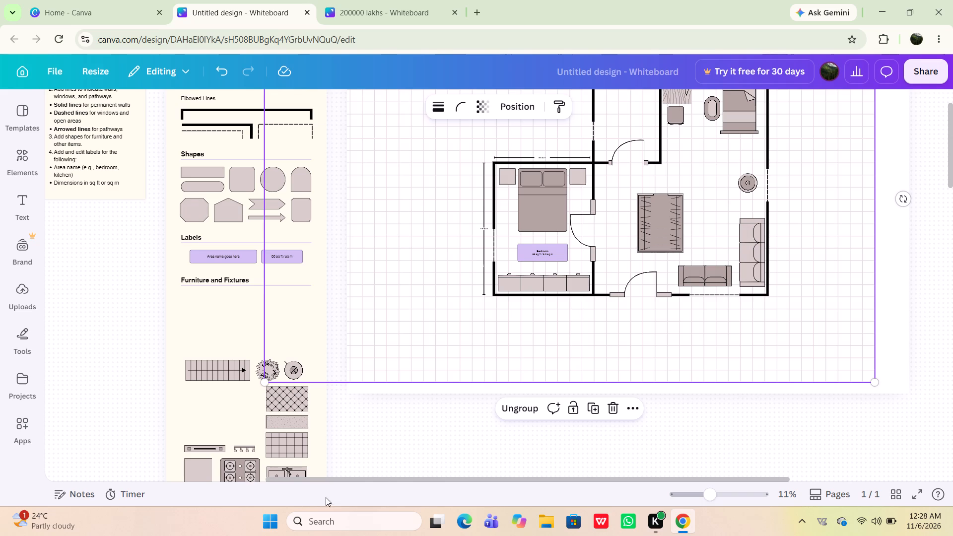
Place the toolkit's diamond-patterned rug directly above the two-seat sofa, in front of the three-seat sofa.
scroll(342, 460, down, 2)
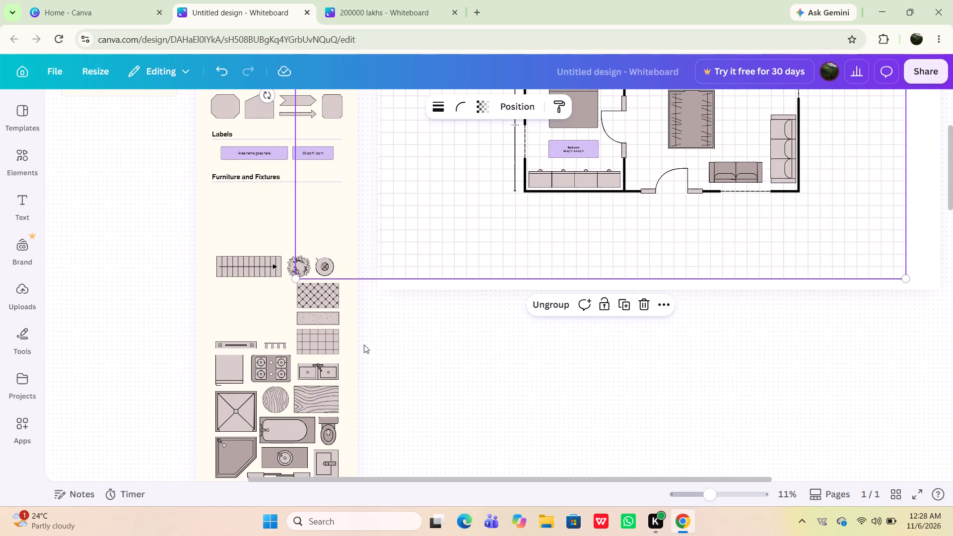
scroll(399, 346, up, 1)
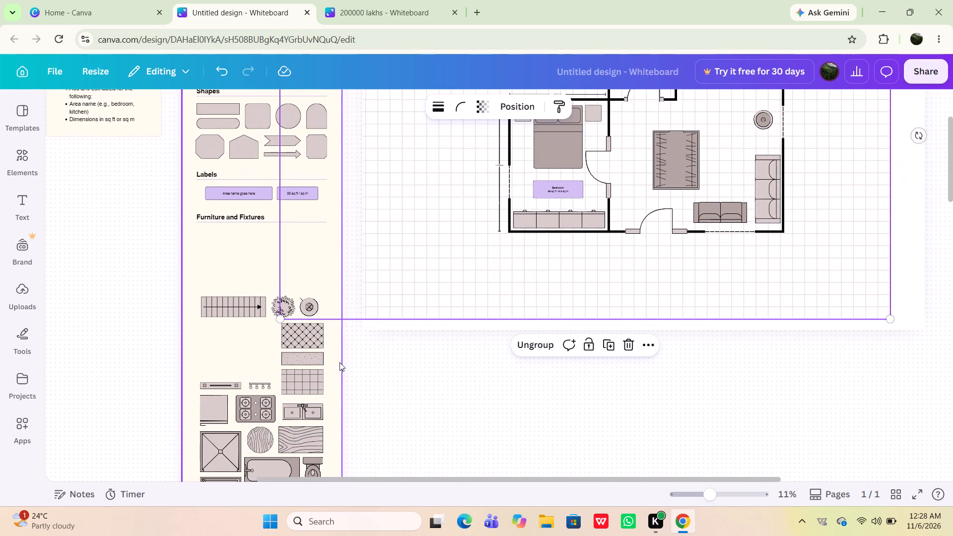
click(306, 439)
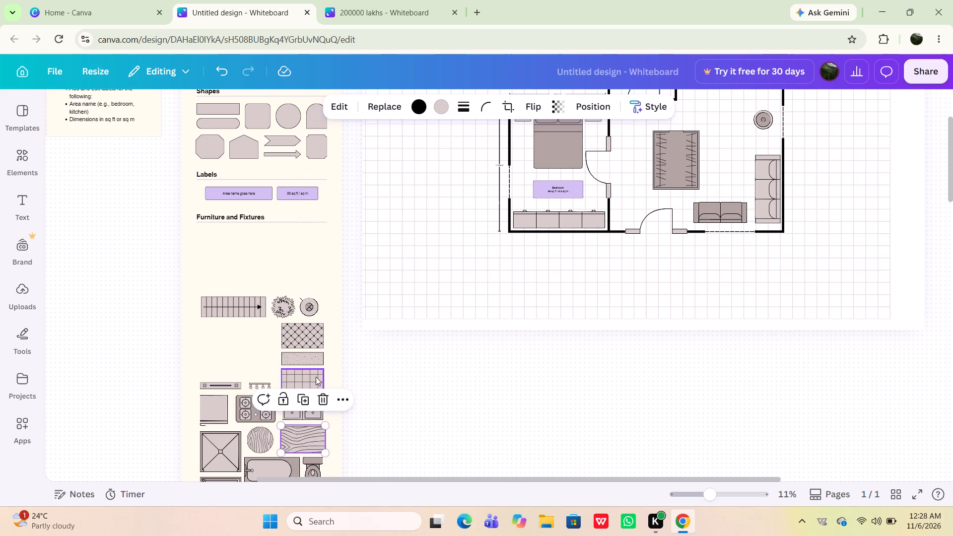
drag(306, 335, 713, 184)
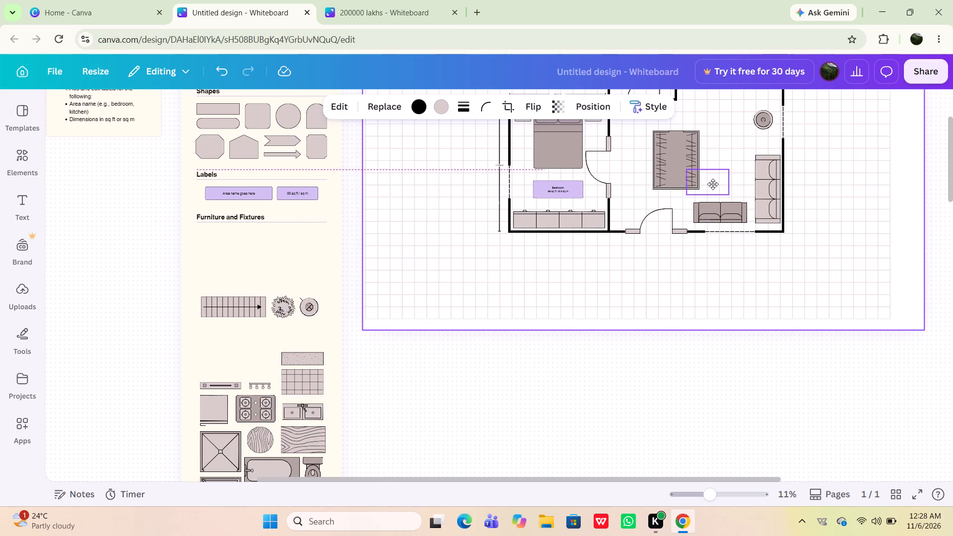
drag(713, 184, 749, 187)
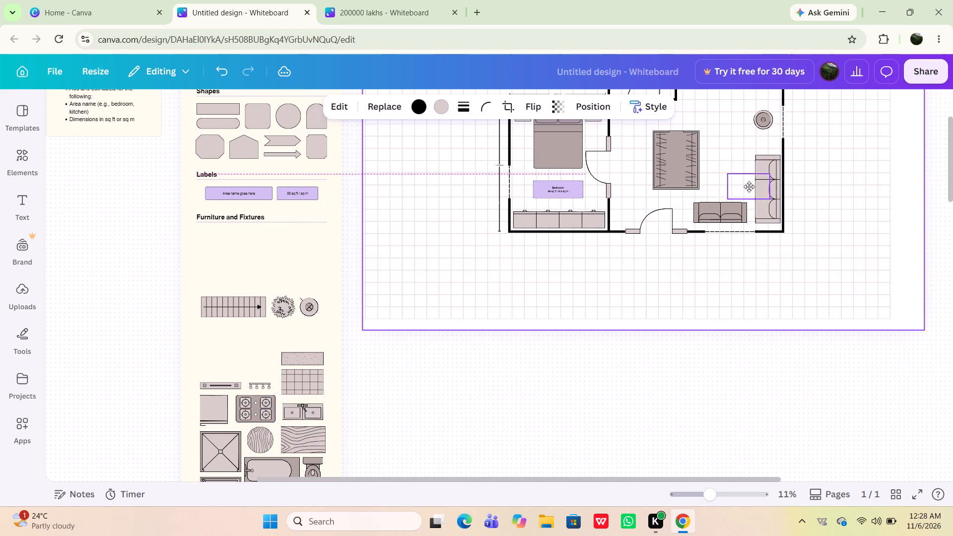
drag(749, 187, 733, 186)
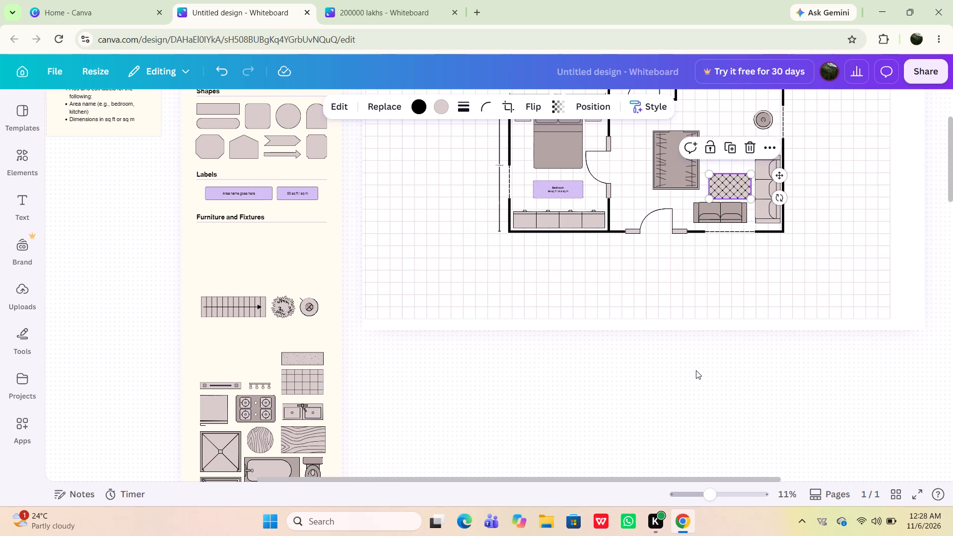
click(696, 370)
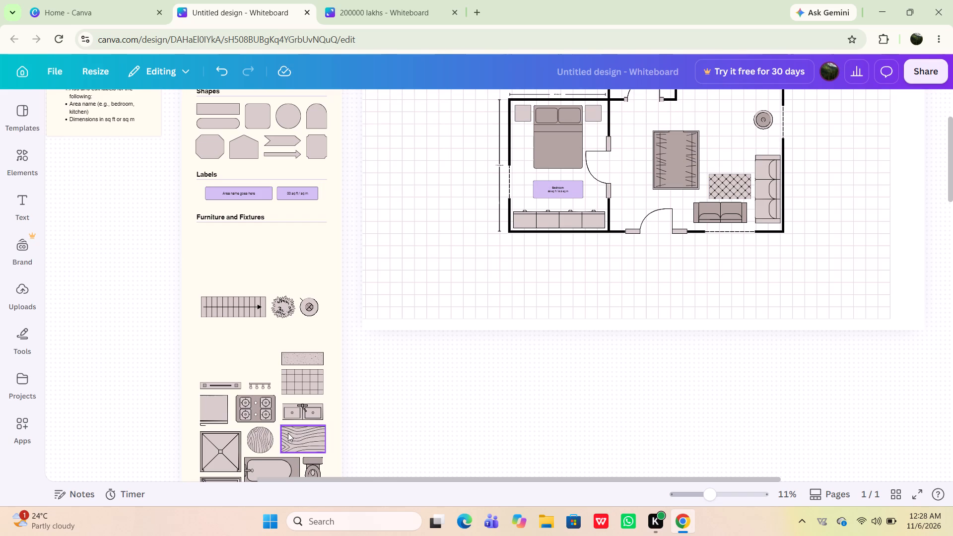
Bring the toolkit's bathtub onto the grid, in the empty area below the bedroom.
scroll(251, 449, down, 1)
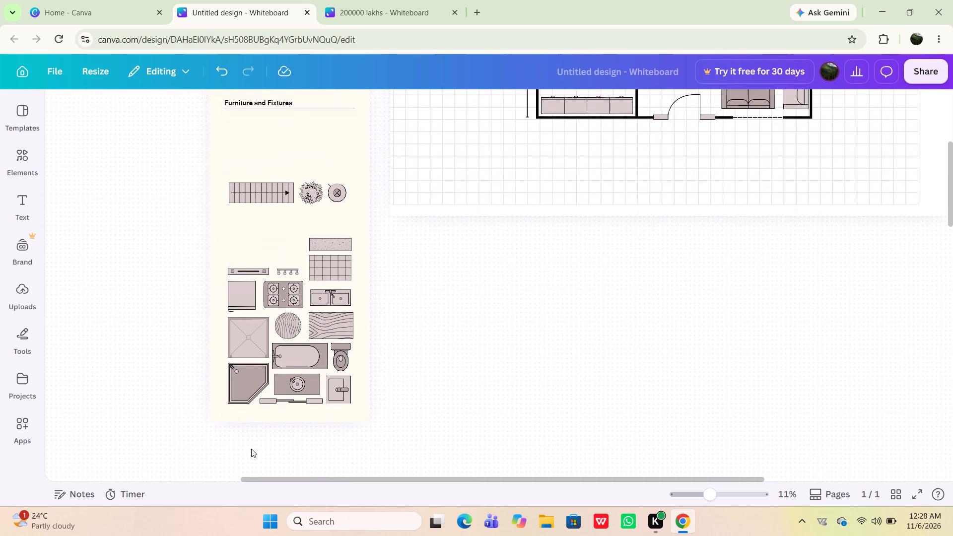
scroll(251, 449, down, 1)
scroll(251, 449, up, 1)
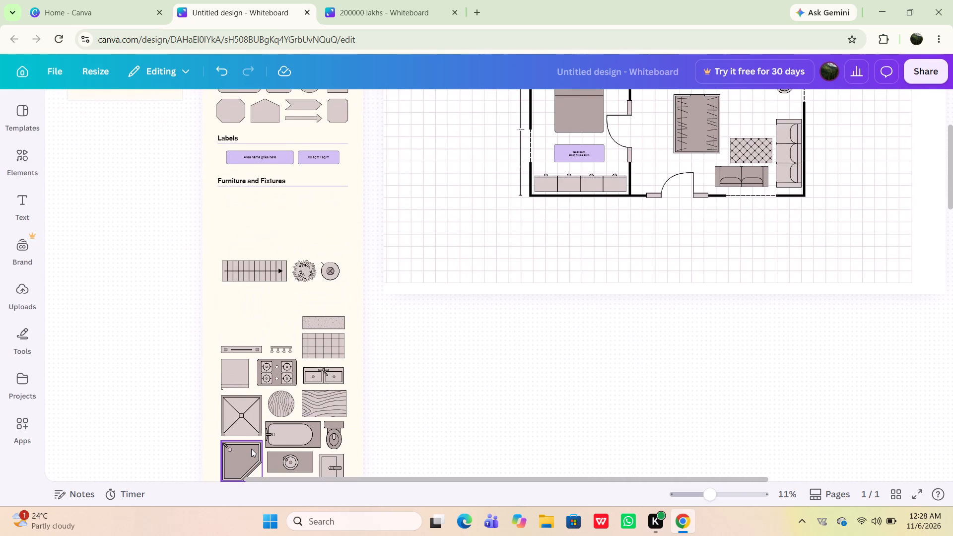
drag(295, 440, 531, 298)
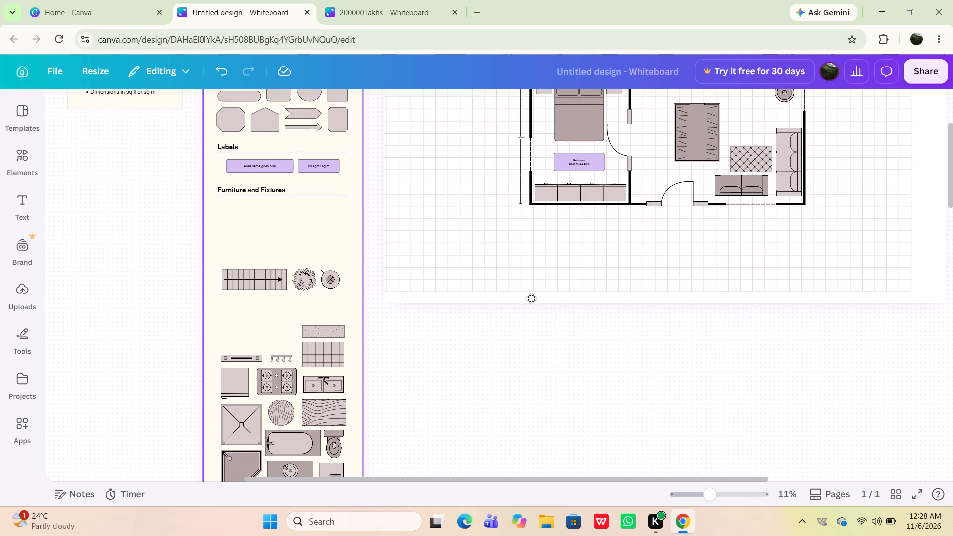
drag(531, 298, 576, 263)
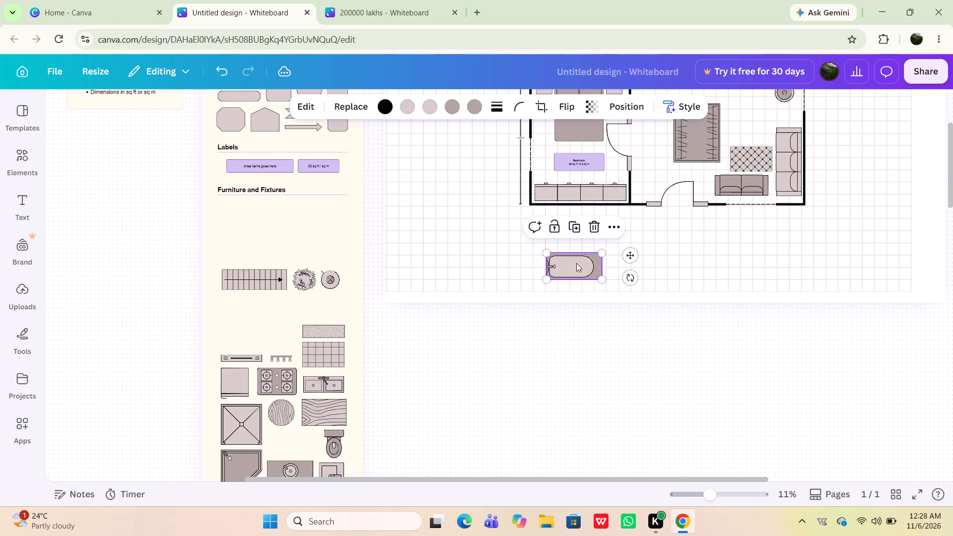
Bring the toolkit's toilet onto the grid below the floor plan, to the left of the bathtub.
drag(332, 447, 480, 248)
Move the bathtub into the small room above the bedroom, placing it horizontally against the top wall.
scroll(480, 248, up, 2)
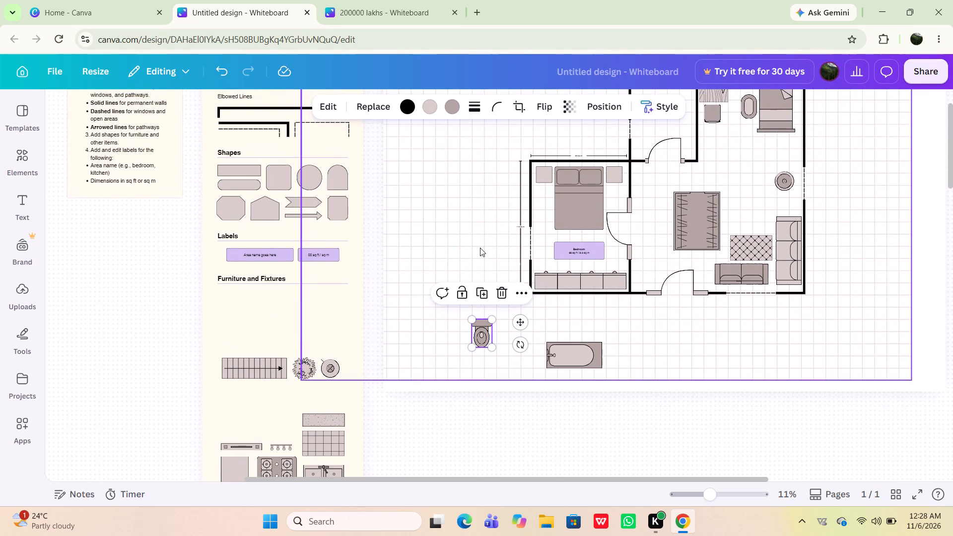
scroll(582, 349, left, 1)
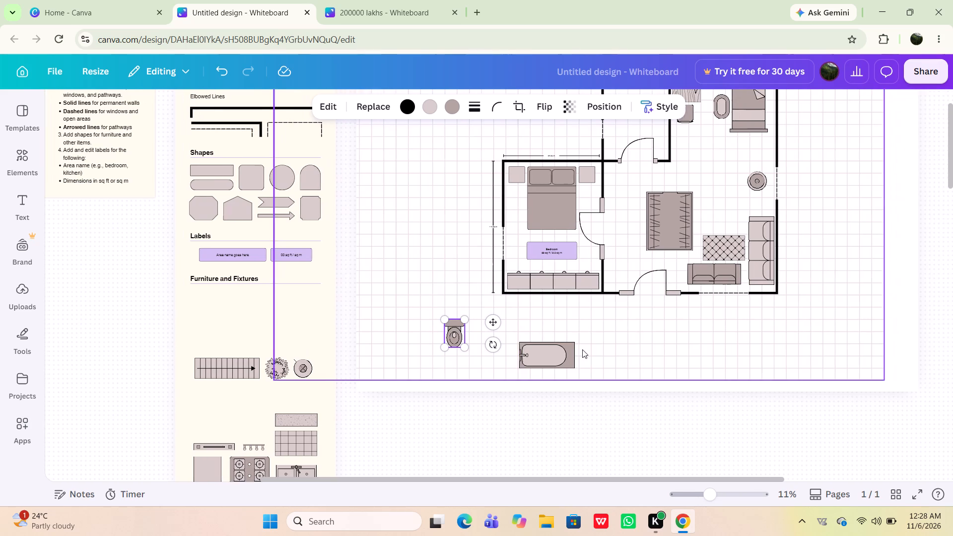
scroll(582, 349, left, 1)
scroll(582, 349, up, 1)
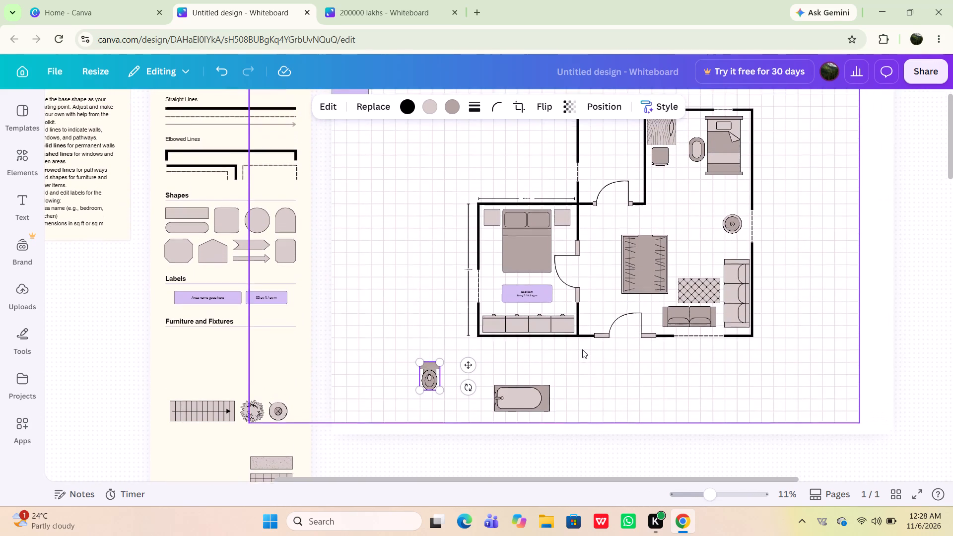
scroll(582, 349, up, 1)
drag(522, 421, 613, 243)
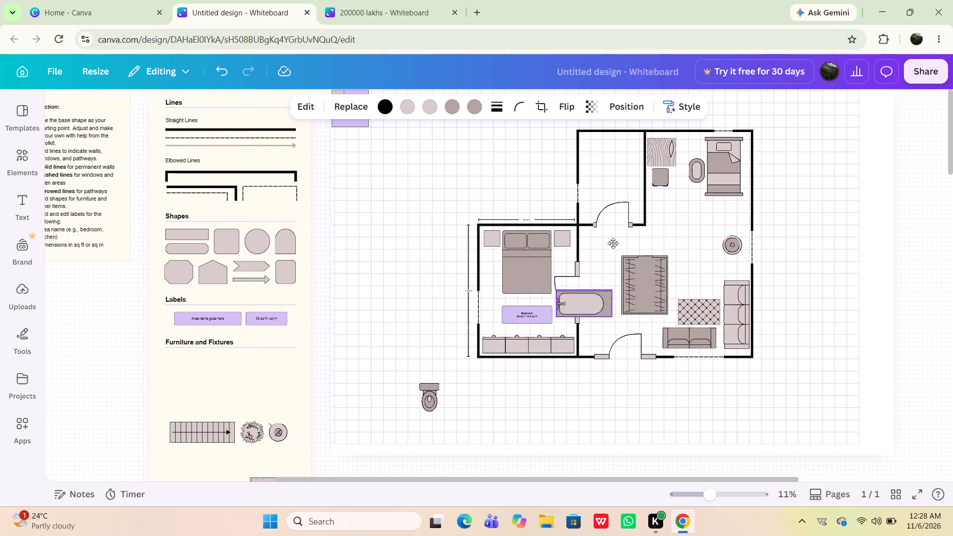
drag(613, 243, 613, 150)
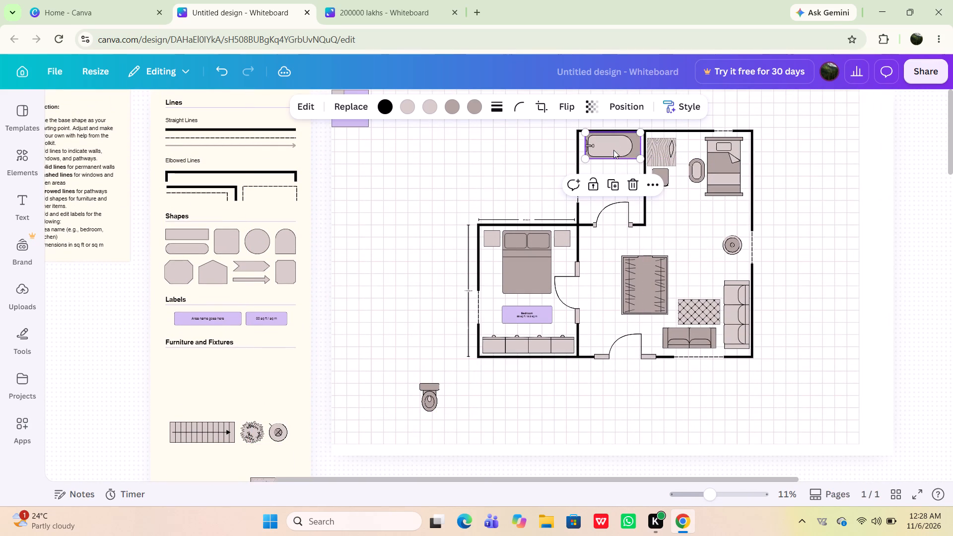
Move the toilet into the bathroom, placing it below the bathtub's tap end near the left wall.
drag(428, 403, 656, 211)
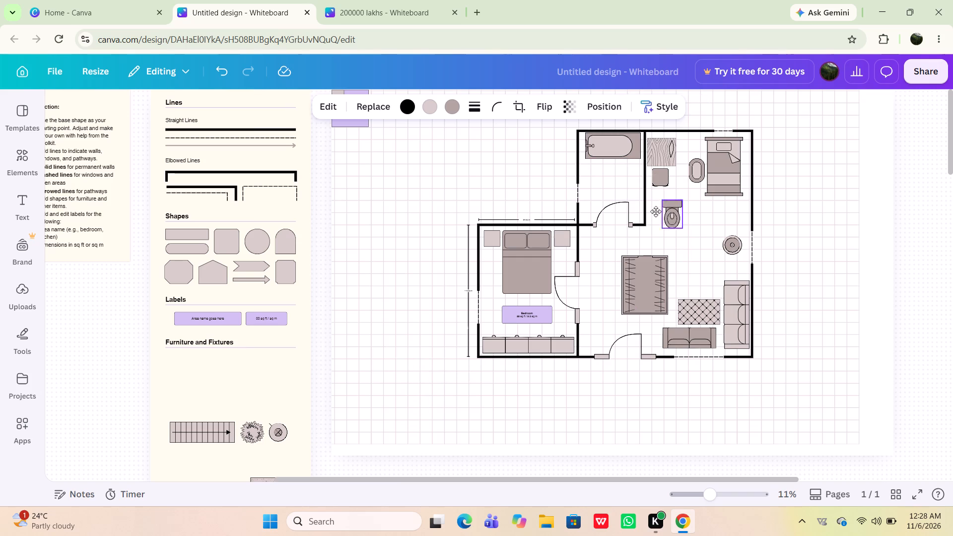
drag(656, 211, 595, 194)
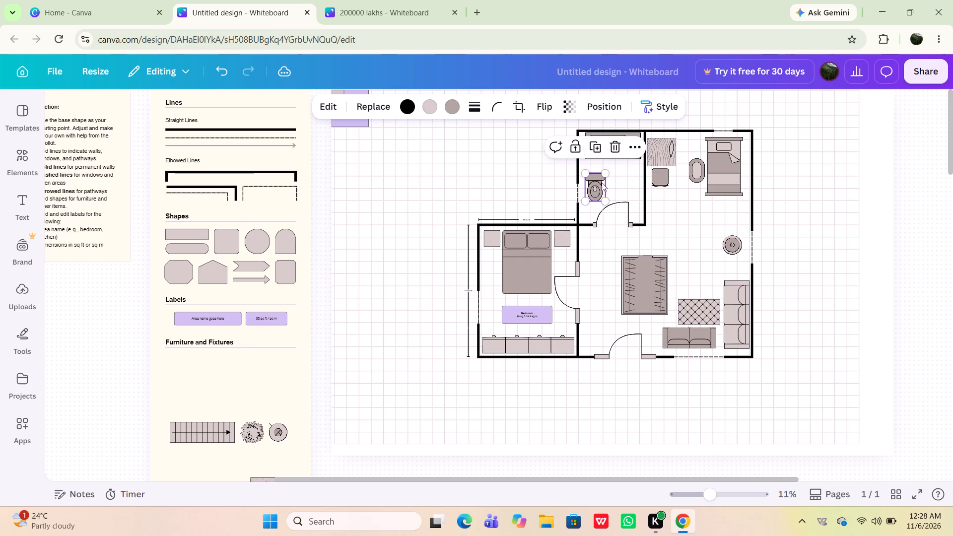
click(597, 186)
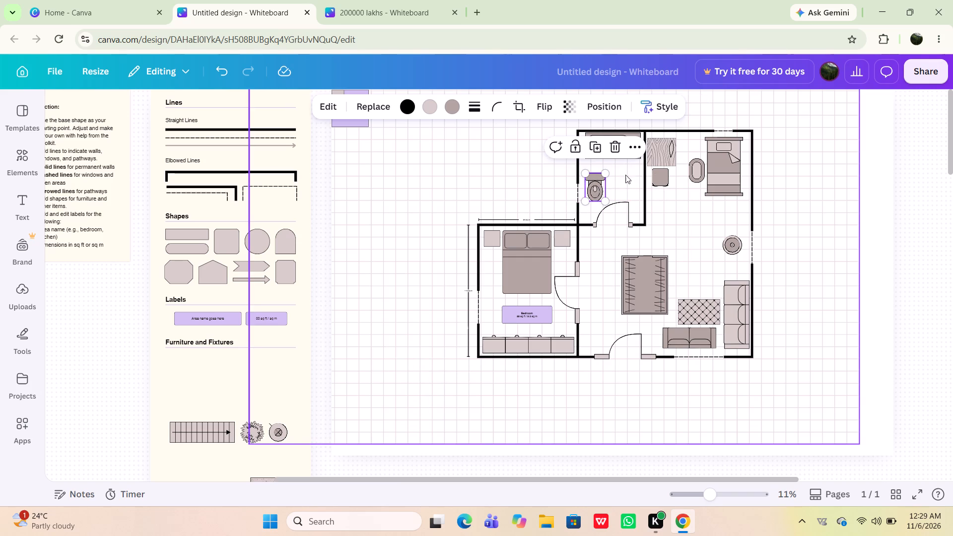
click(806, 242)
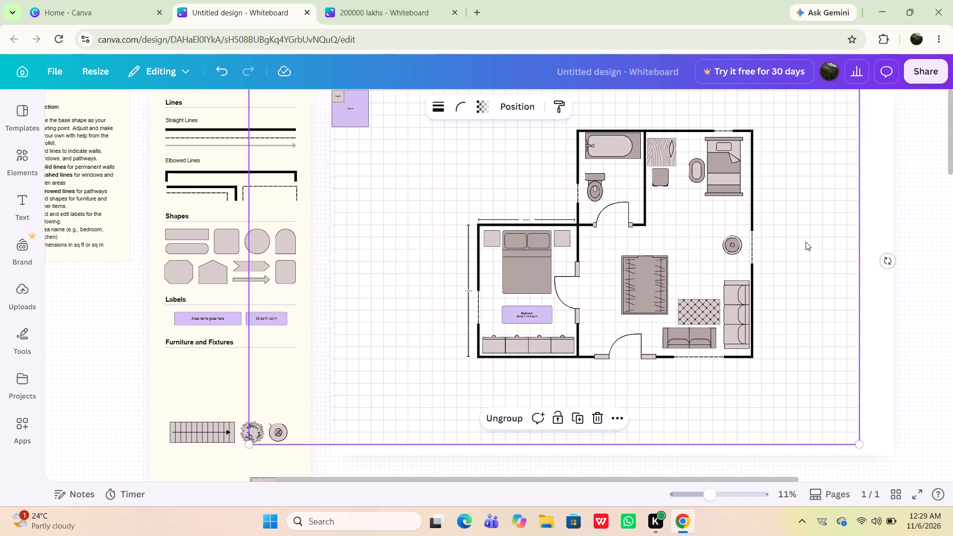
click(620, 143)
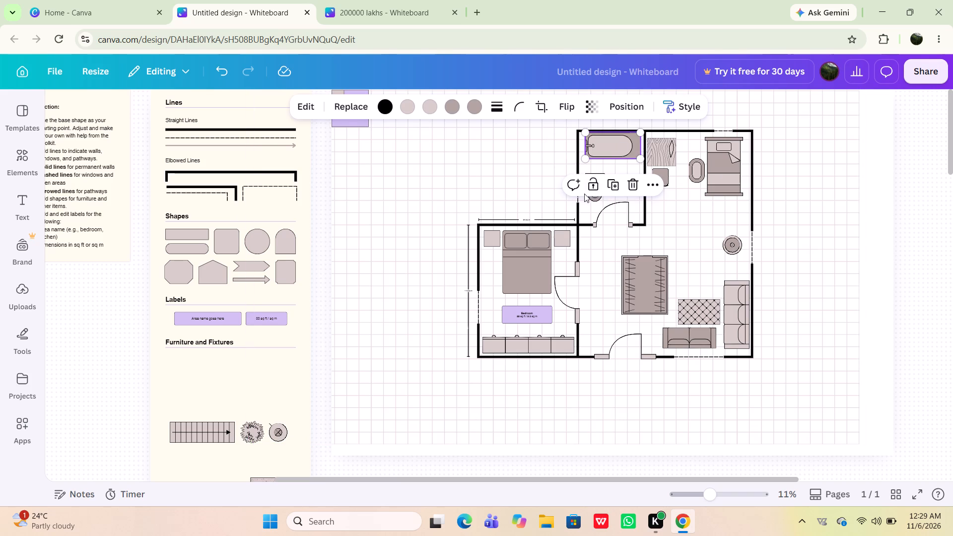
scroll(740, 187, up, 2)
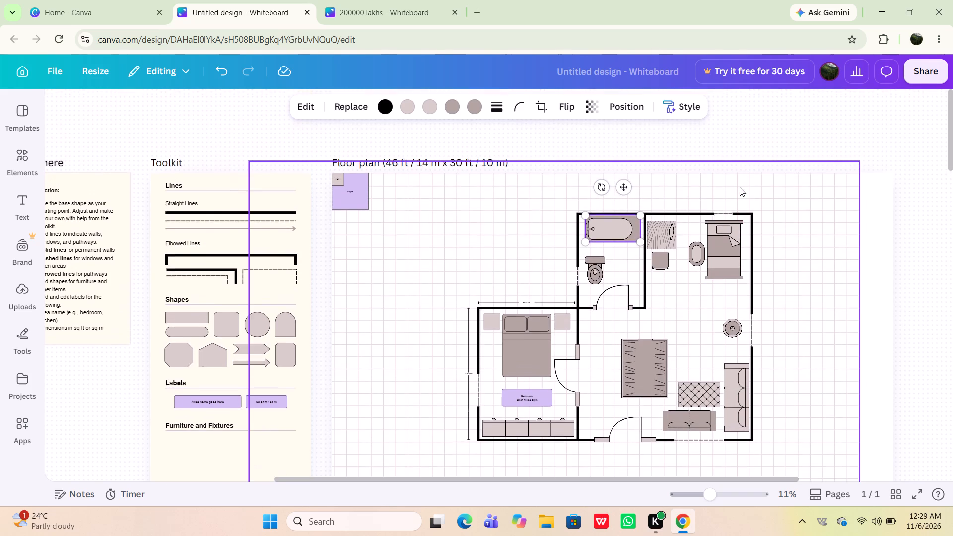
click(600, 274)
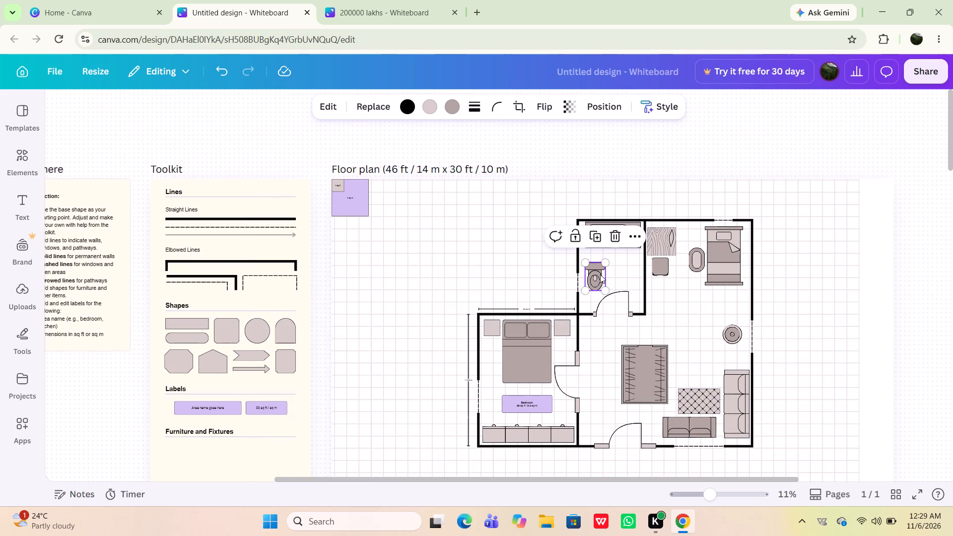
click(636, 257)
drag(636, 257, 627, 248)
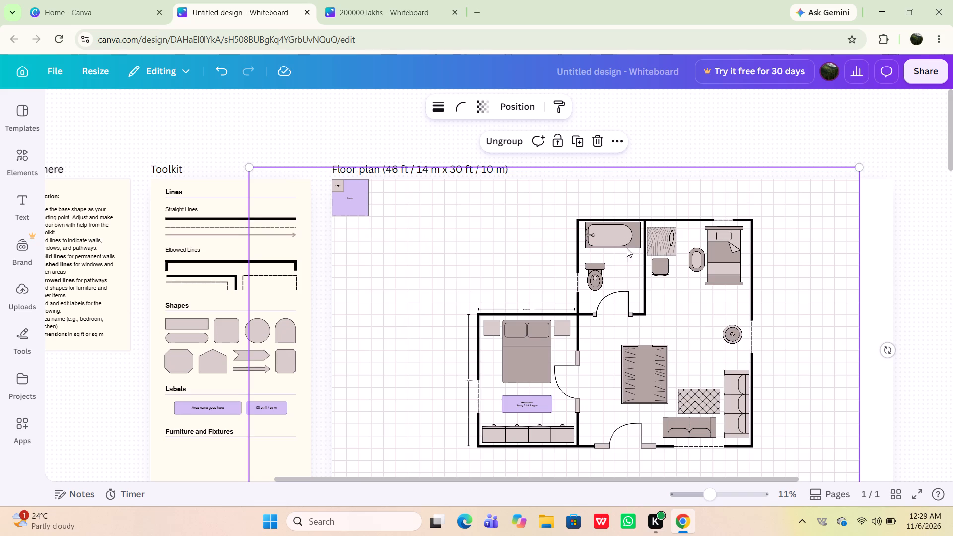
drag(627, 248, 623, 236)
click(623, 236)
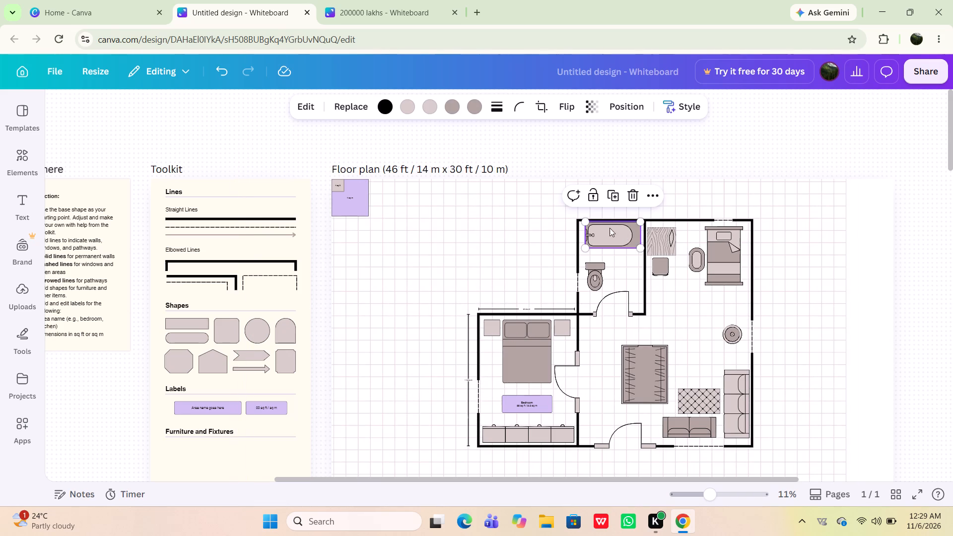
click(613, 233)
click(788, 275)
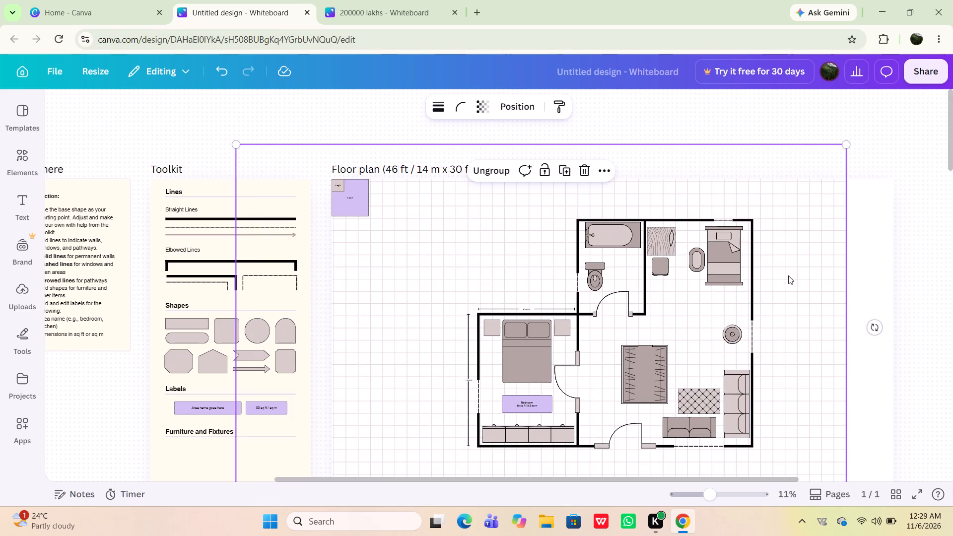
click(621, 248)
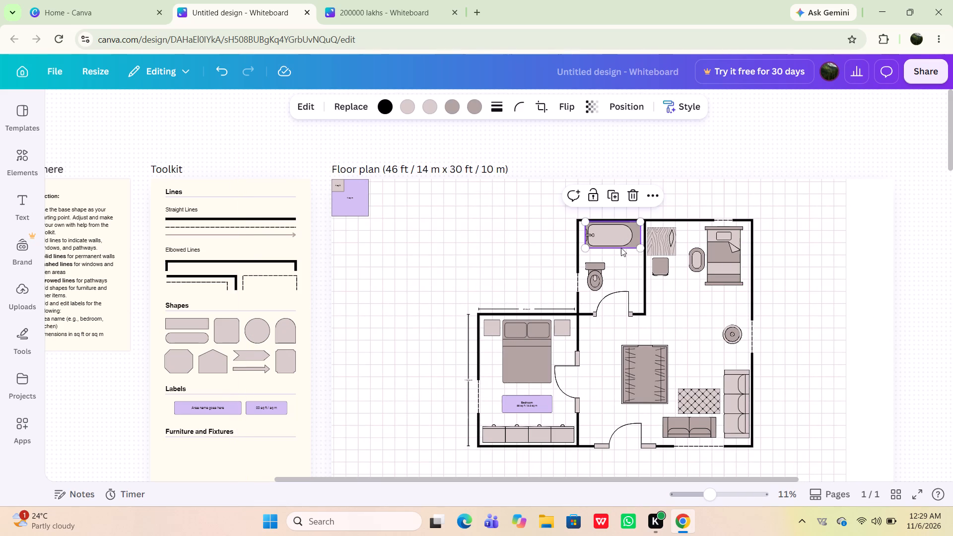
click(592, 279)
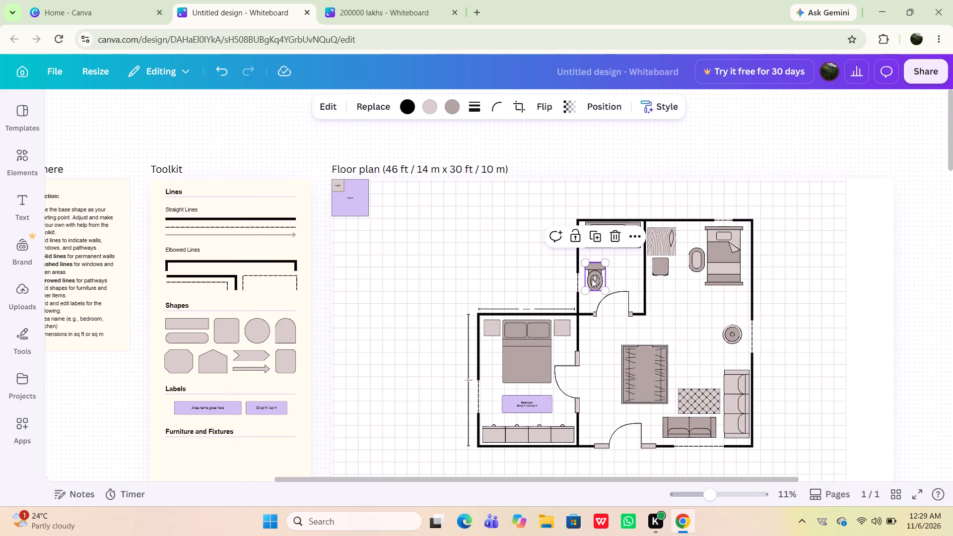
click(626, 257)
Nudge the bathtub slightly downward, leaving a small gap between it and the bathroom's top wall.
drag(611, 225, 613, 232)
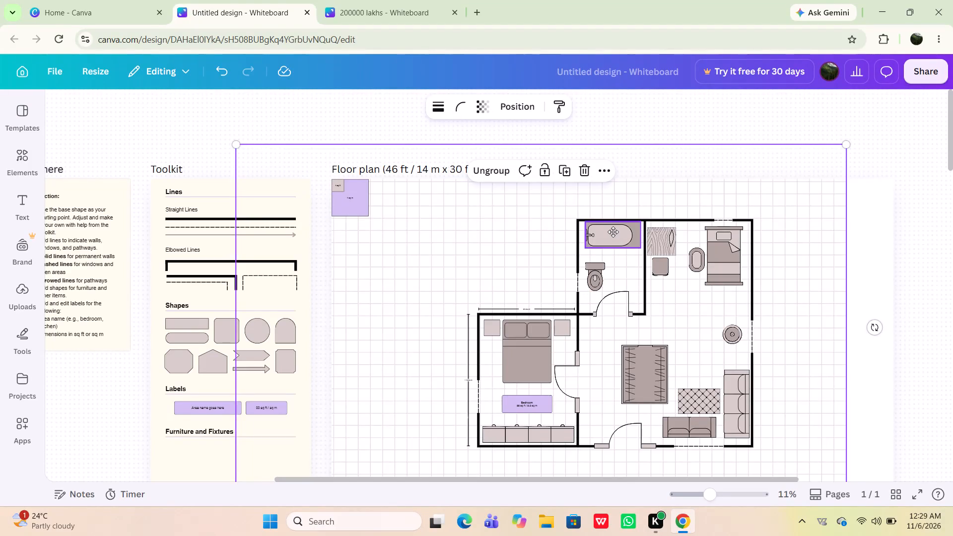
drag(613, 232, 611, 216)
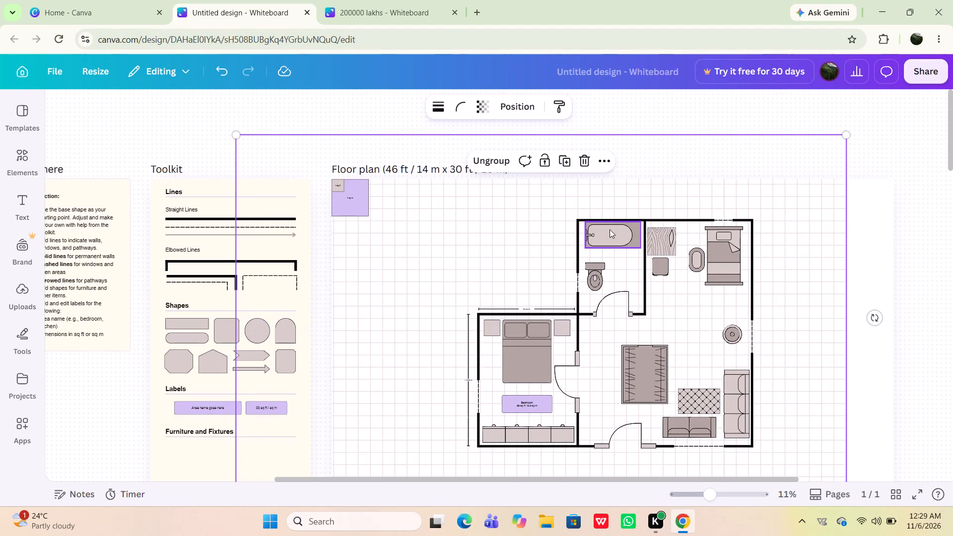
drag(610, 235, 605, 220)
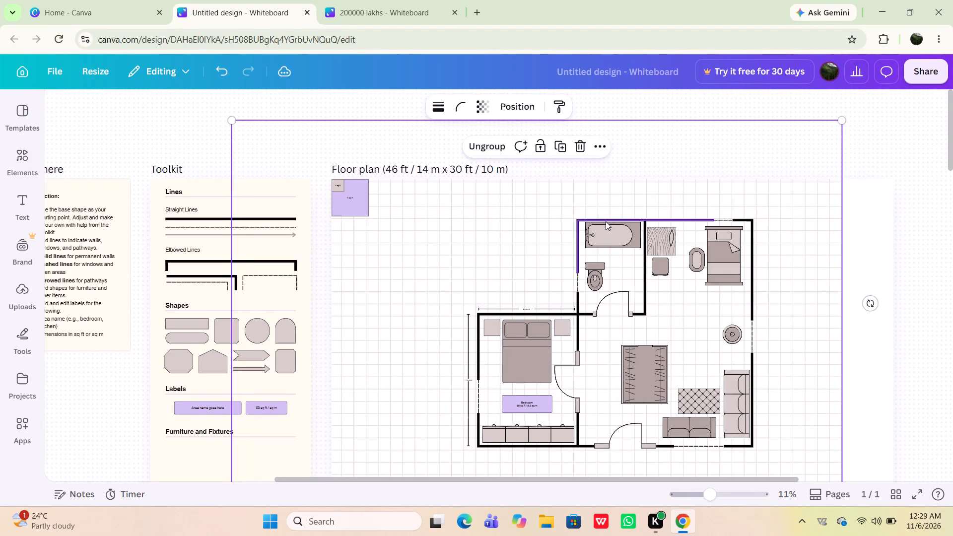
click(610, 233)
drag(615, 238, 616, 246)
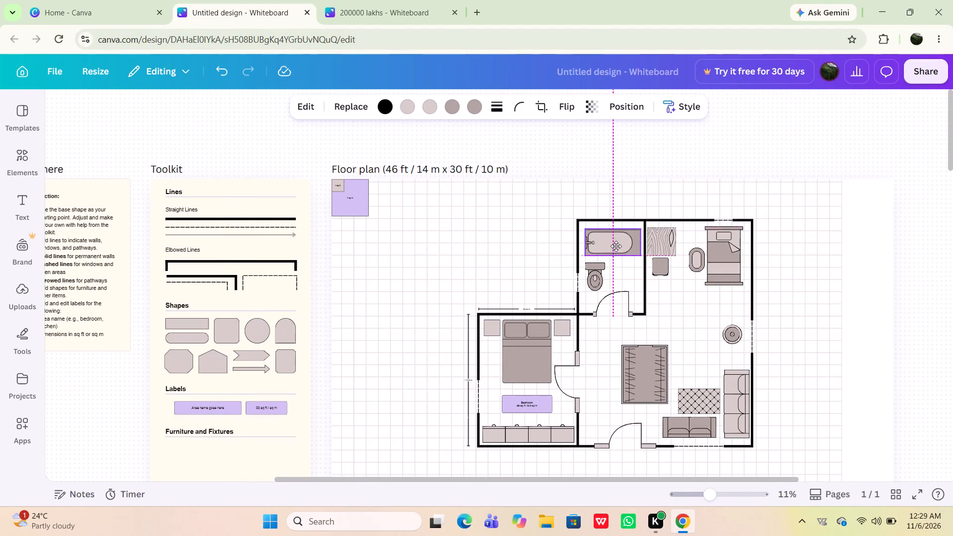
drag(616, 246, 616, 244)
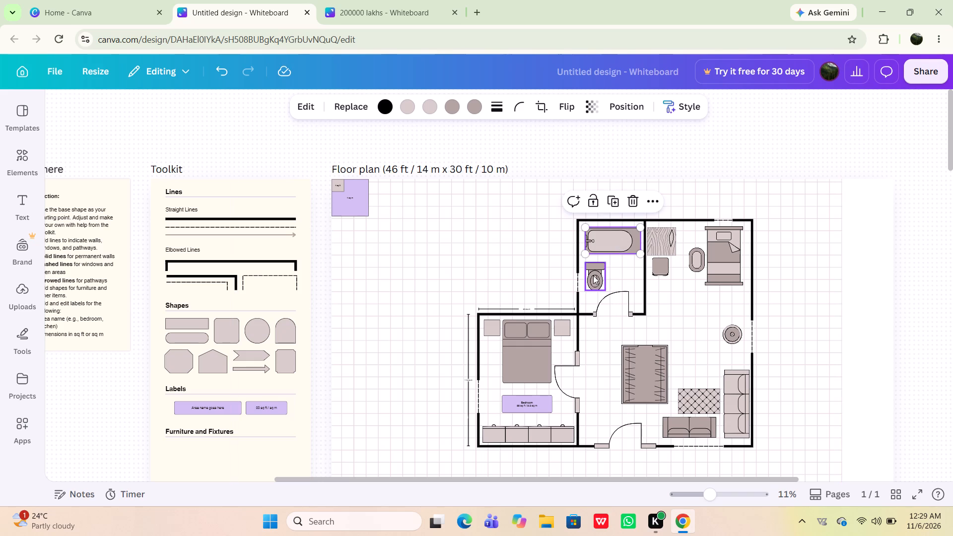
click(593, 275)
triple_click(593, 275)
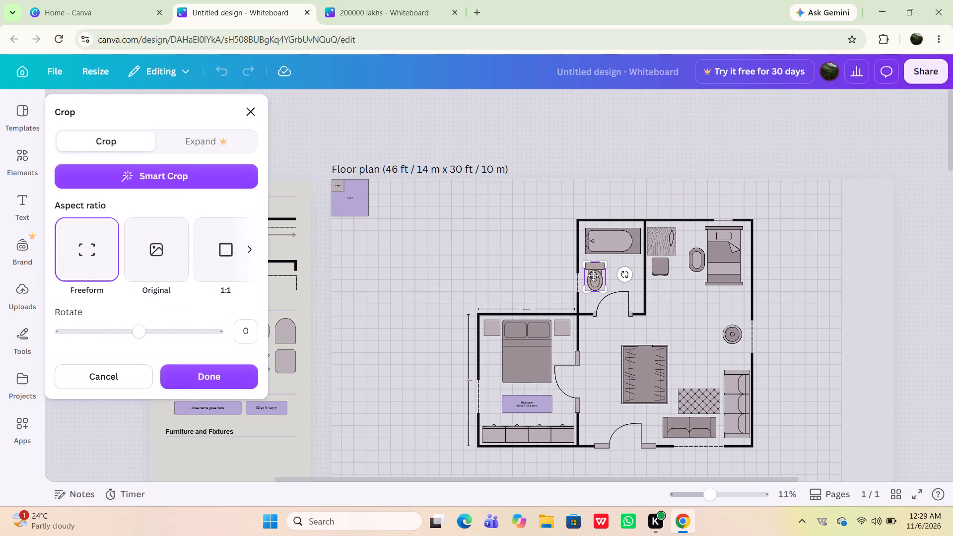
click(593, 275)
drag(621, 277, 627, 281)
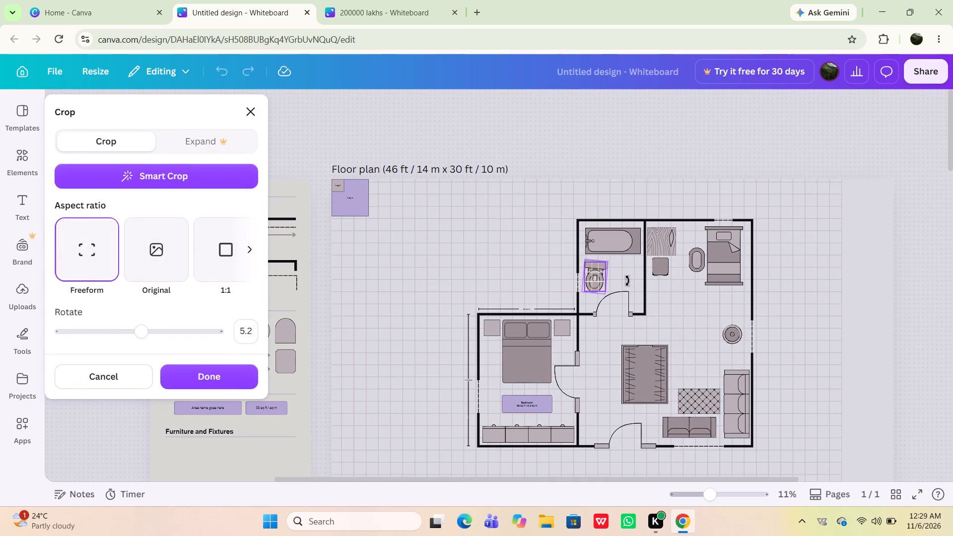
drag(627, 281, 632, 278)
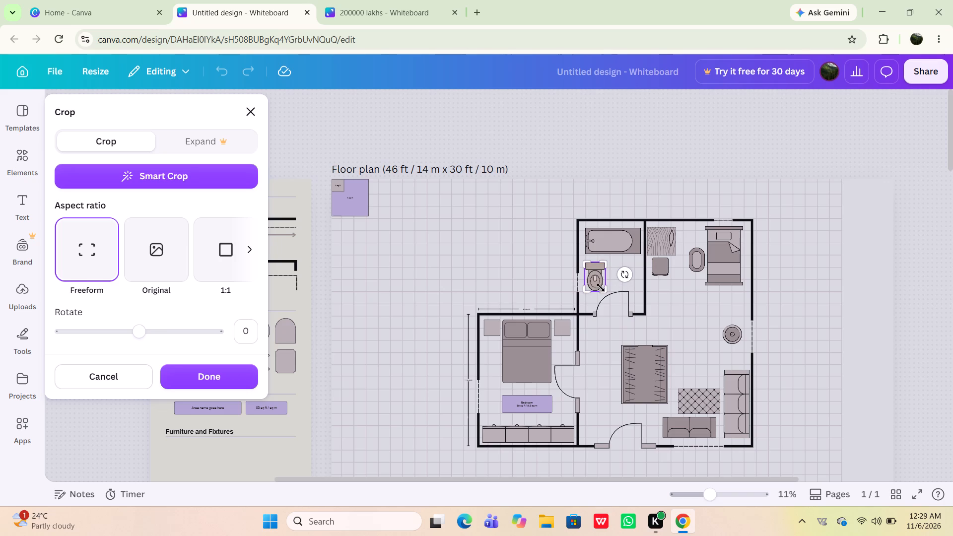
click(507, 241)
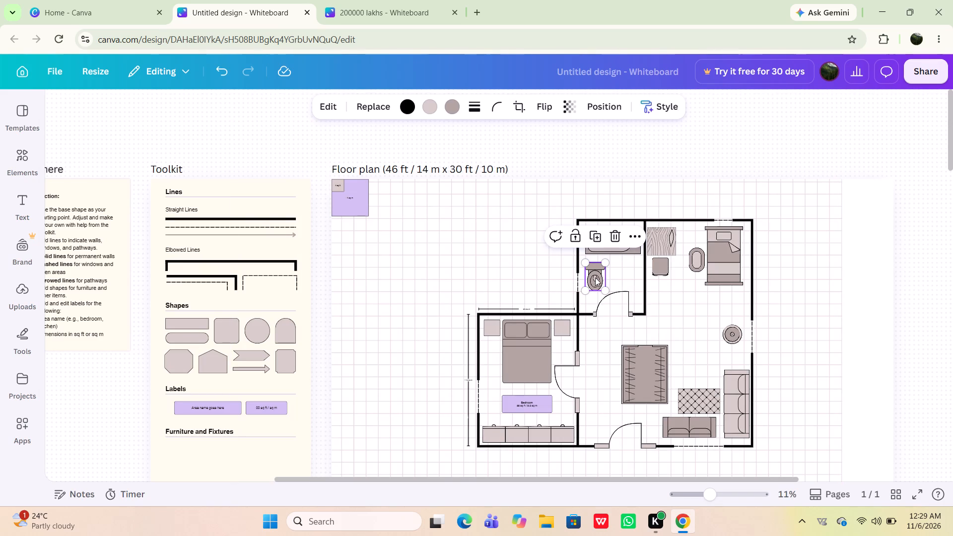
Rotate the toilet to -180° so its tank faces the bathroom's left wall.
click(595, 277)
click(598, 278)
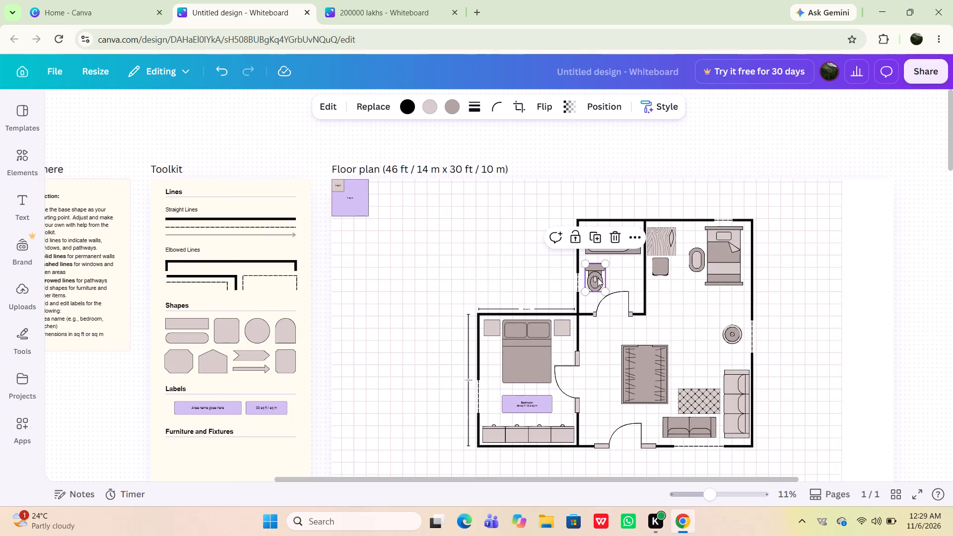
click(595, 275)
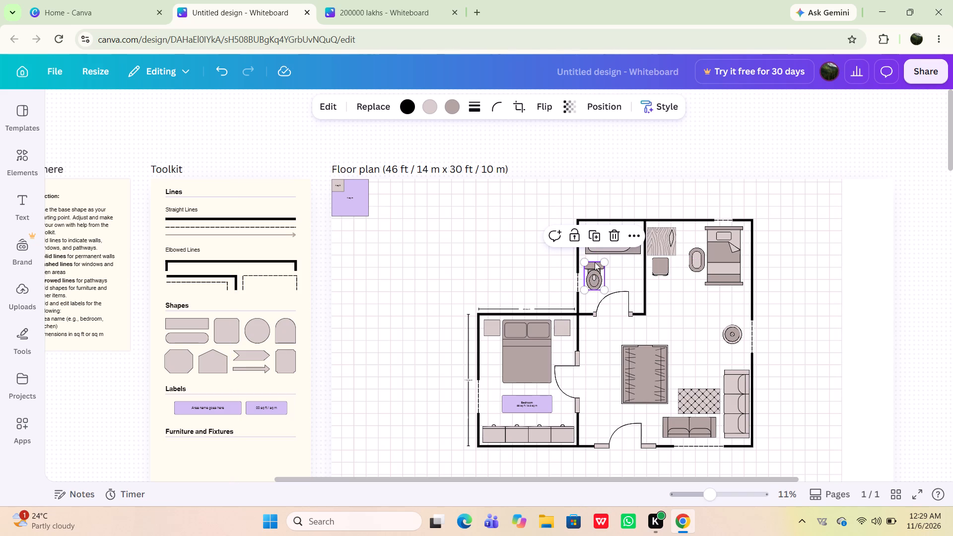
click(632, 236)
click(880, 276)
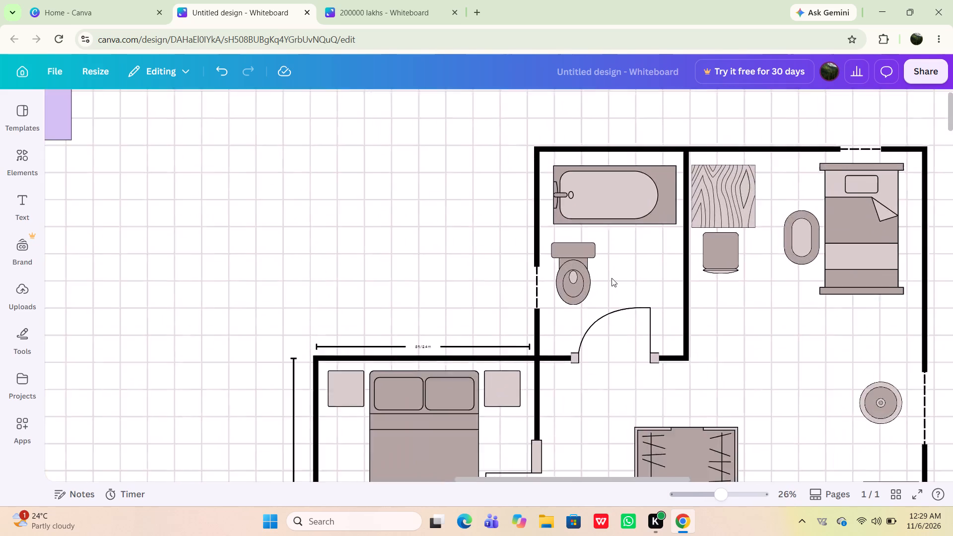
click(547, 271)
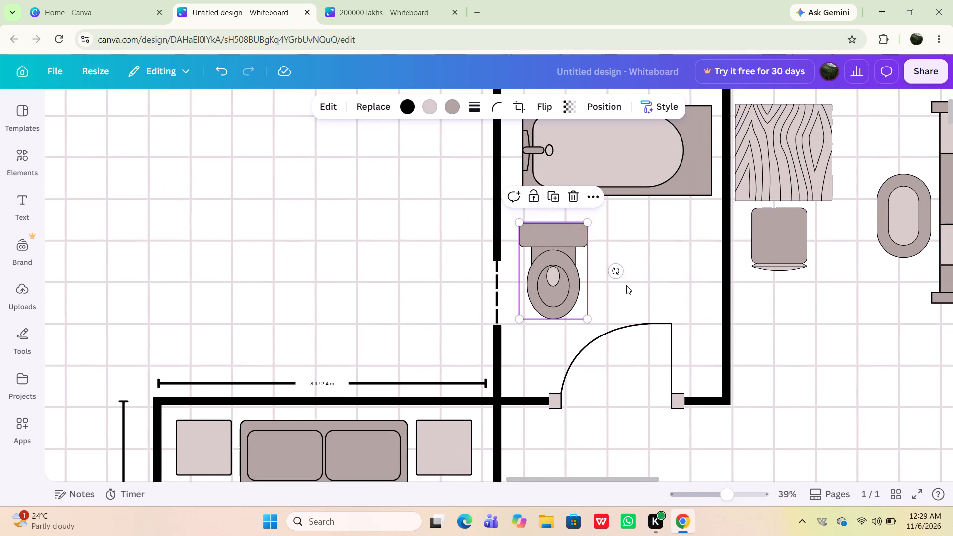
drag(615, 270, 627, 138)
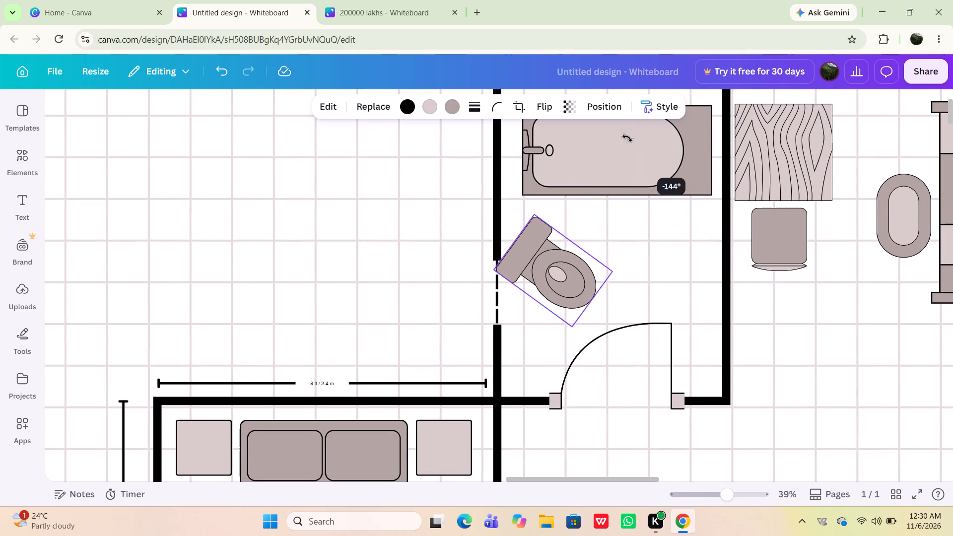
drag(627, 138, 552, 127)
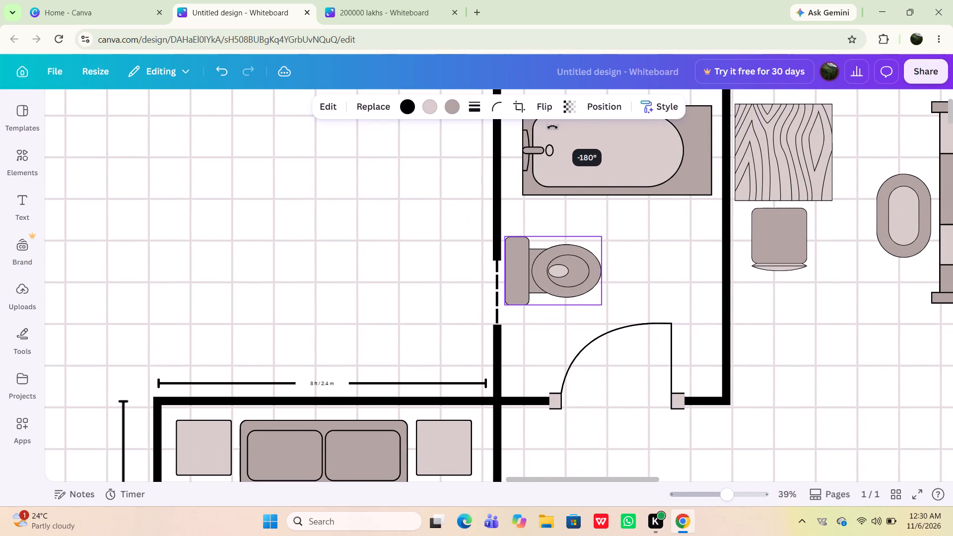
drag(552, 127, 552, 126)
Reposition the toilet along the bathroom's left wall so it sits just below the bathtub, clear of the door swing.
drag(571, 284, 573, 301)
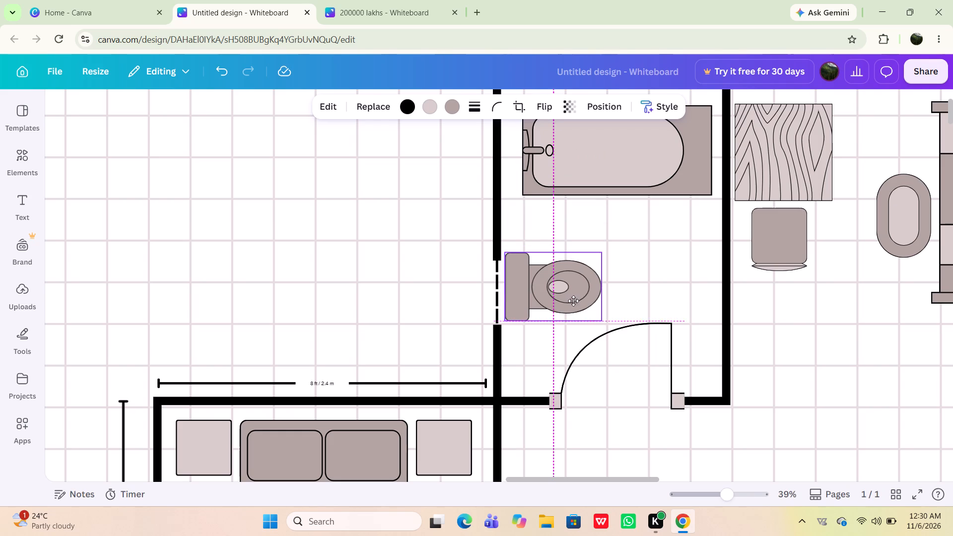
drag(573, 301, 570, 314)
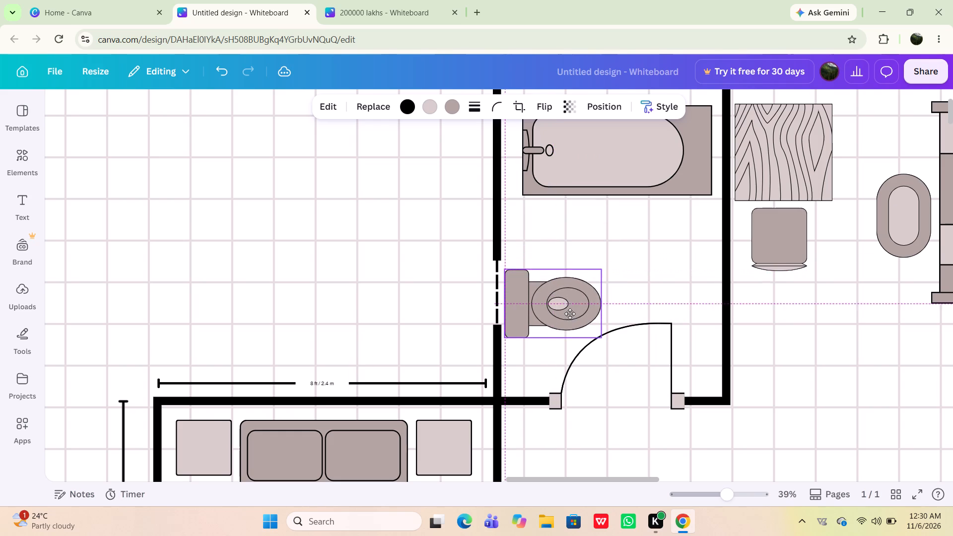
drag(570, 314, 571, 266)
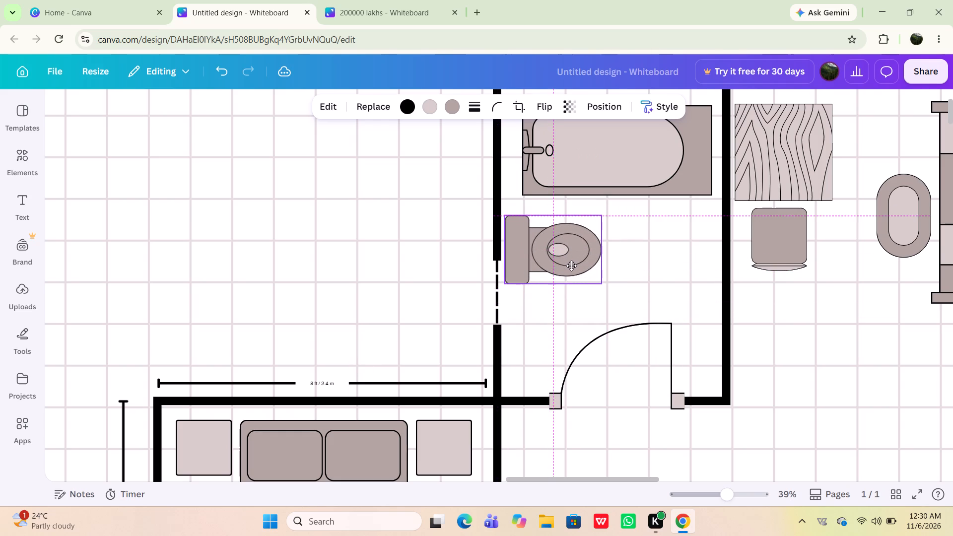
drag(571, 266, 569, 266)
click(458, 265)
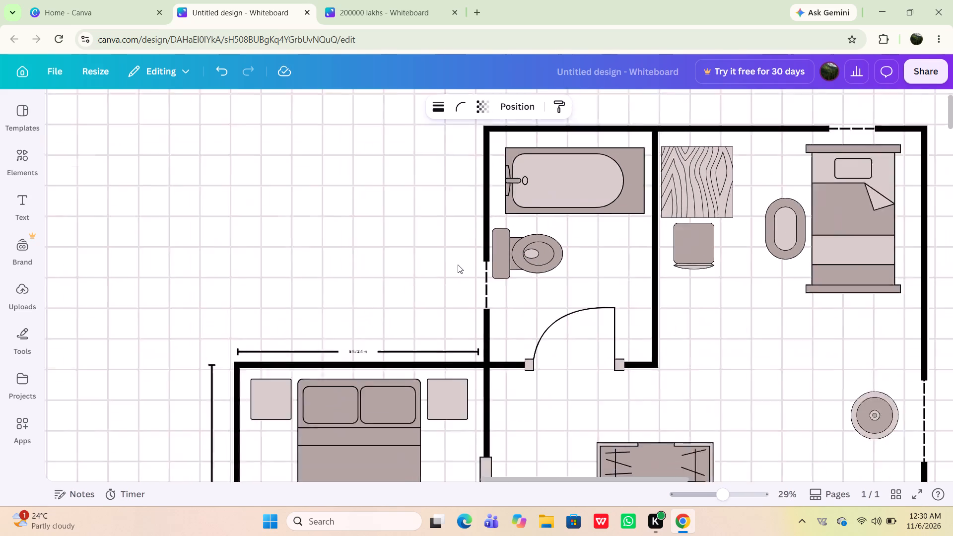
Move the round-basin counter sink out of the toolkit into the empty canvas area below the floor plan frame.
scroll(458, 265, right, 2)
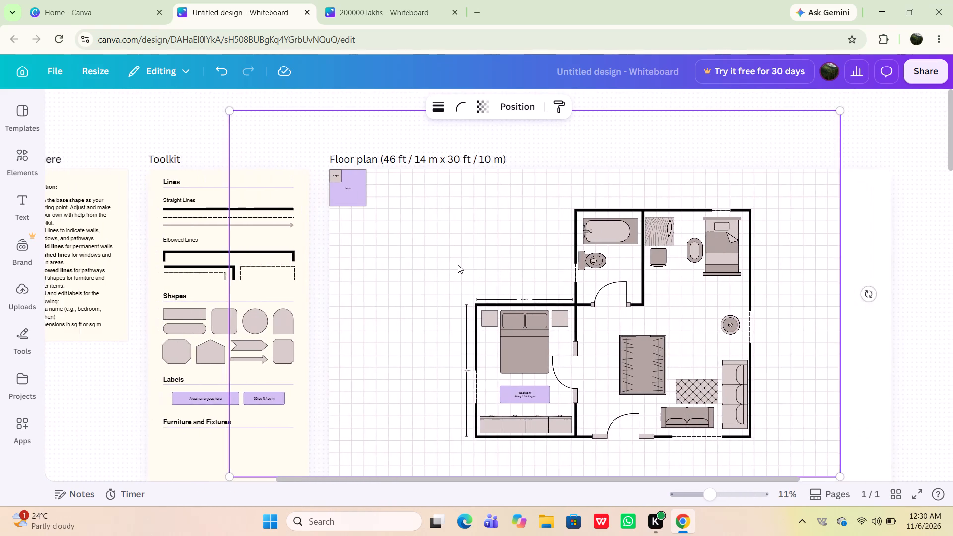
scroll(458, 265, right, 5)
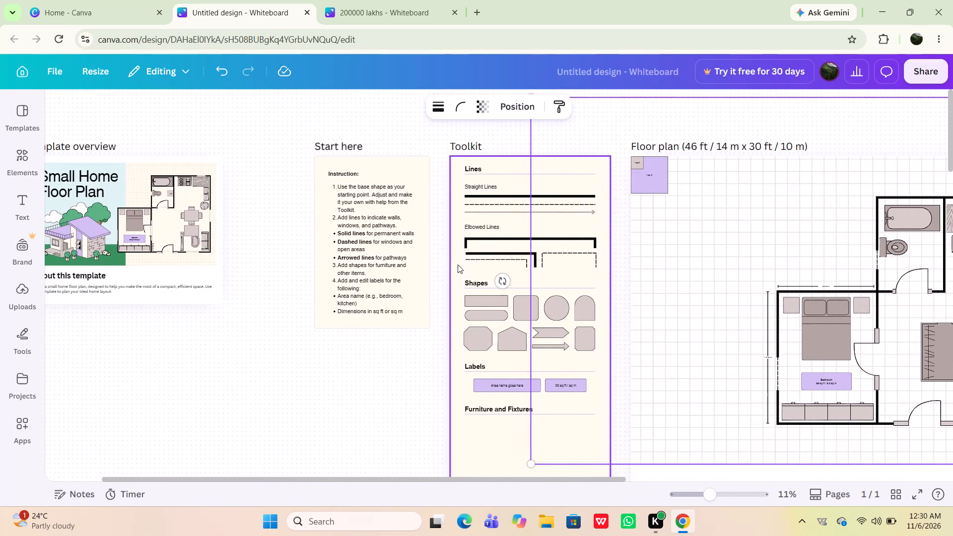
scroll(458, 265, right, 1)
scroll(458, 265, left, 3)
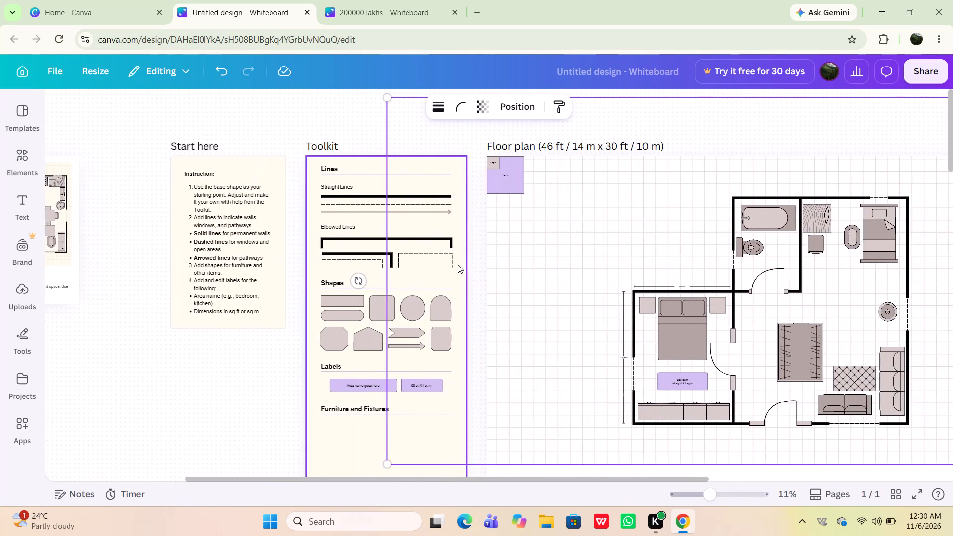
scroll(458, 265, left, 1)
scroll(409, 319, down, 2)
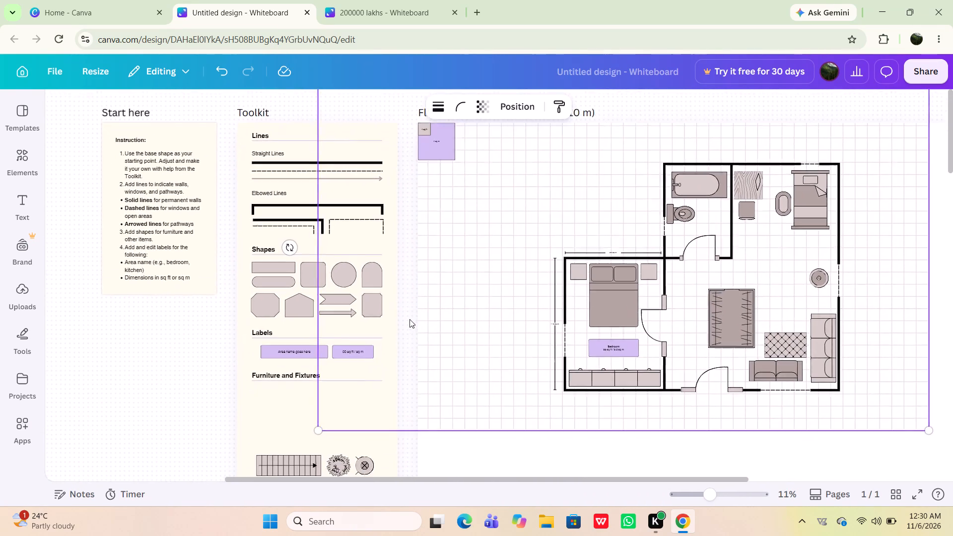
scroll(409, 319, down, 5)
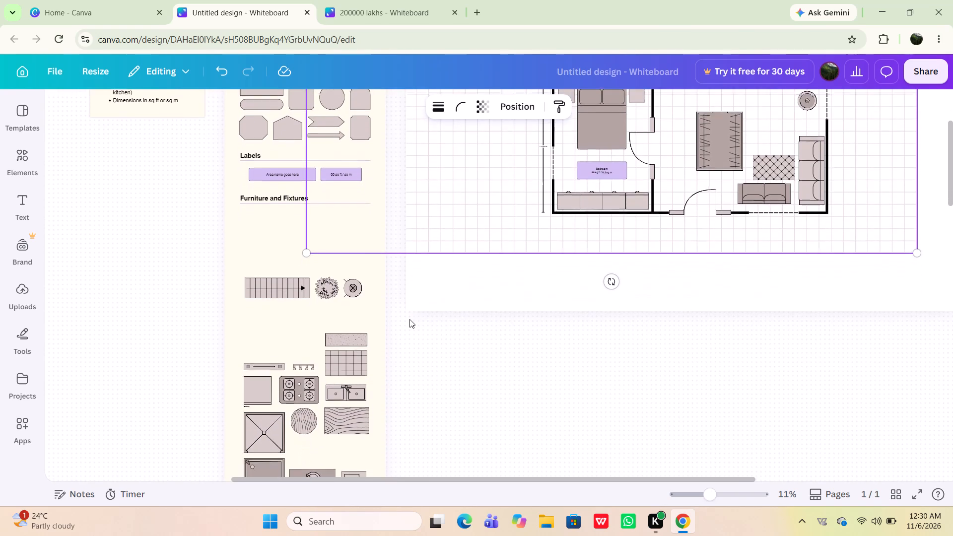
scroll(409, 319, down, 2)
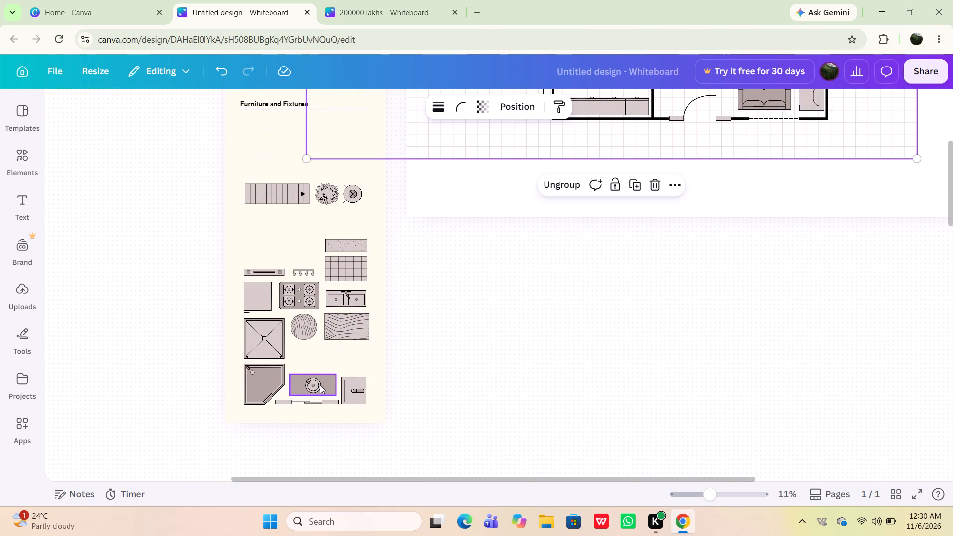
drag(320, 385, 487, 312)
Examine the bathroom fixtures in the template overview's sample floor plan.
scroll(487, 312, right, 5)
scroll(487, 312, up, 5)
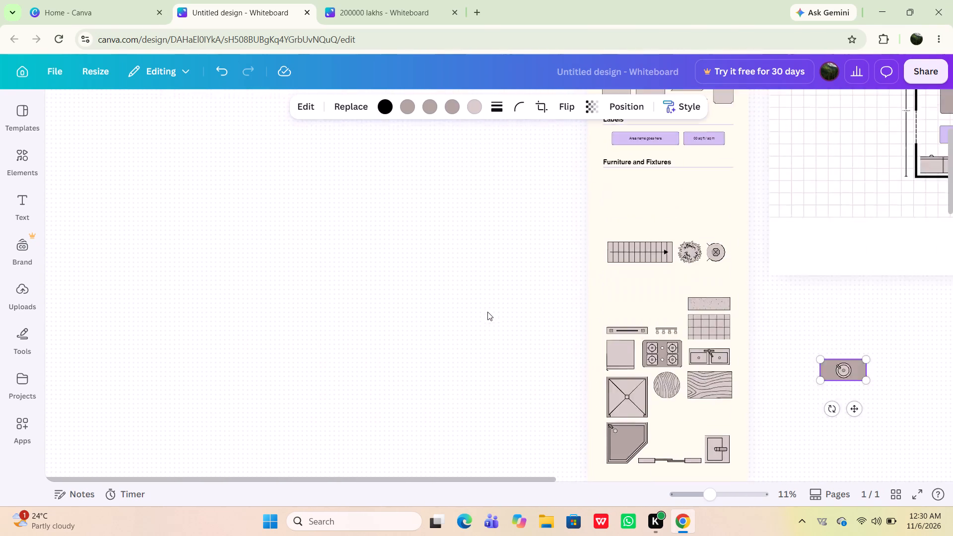
scroll(487, 312, right, 1)
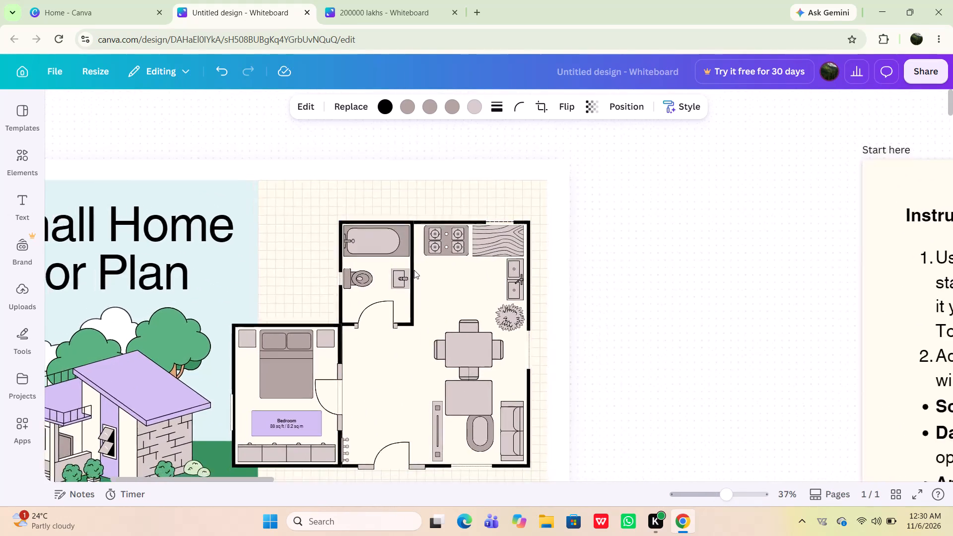
scroll(414, 270, left, 1)
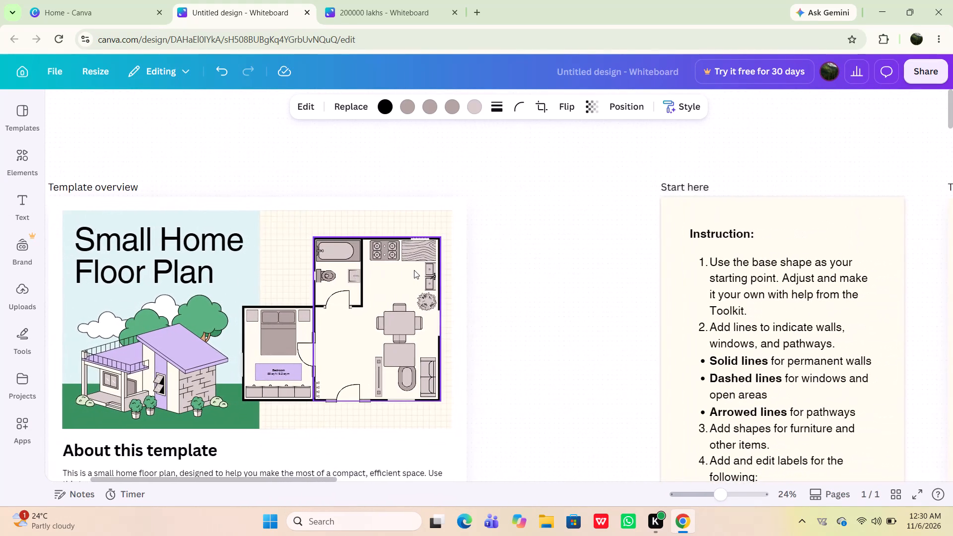
scroll(414, 270, left, 4)
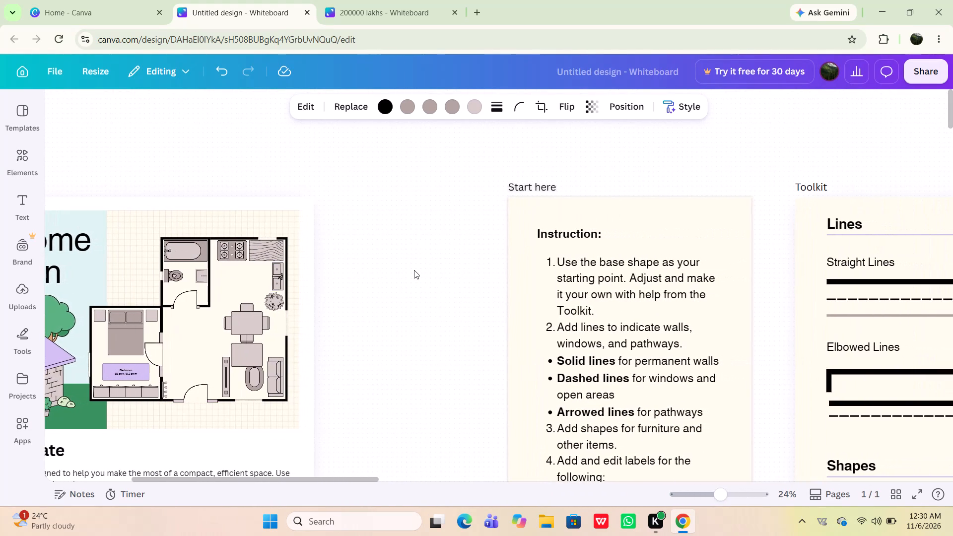
Move the small square sink from the toolkit's Furniture and Fixtures section onto the floor plan frame, below the bedroom.
scroll(414, 270, down, 8)
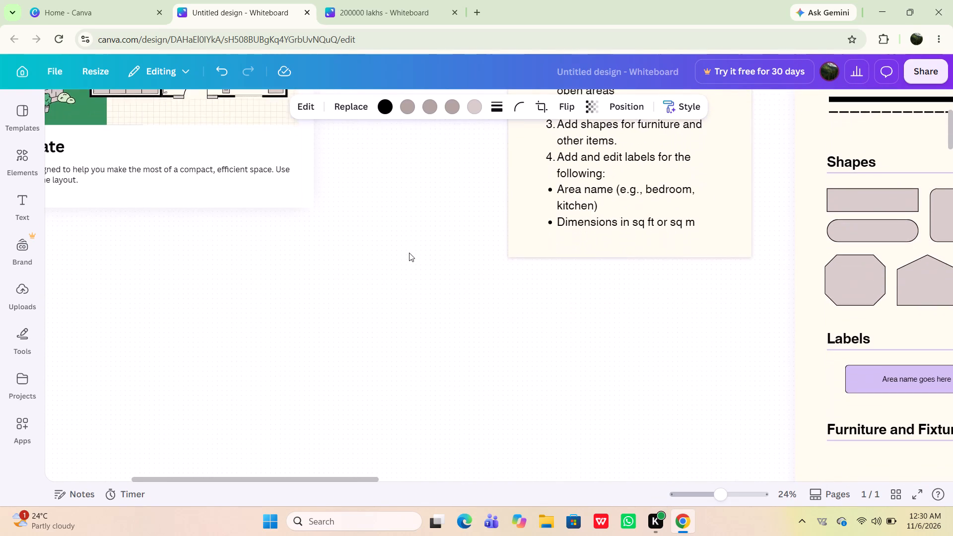
scroll(409, 253, down, 4)
scroll(409, 253, left, 4)
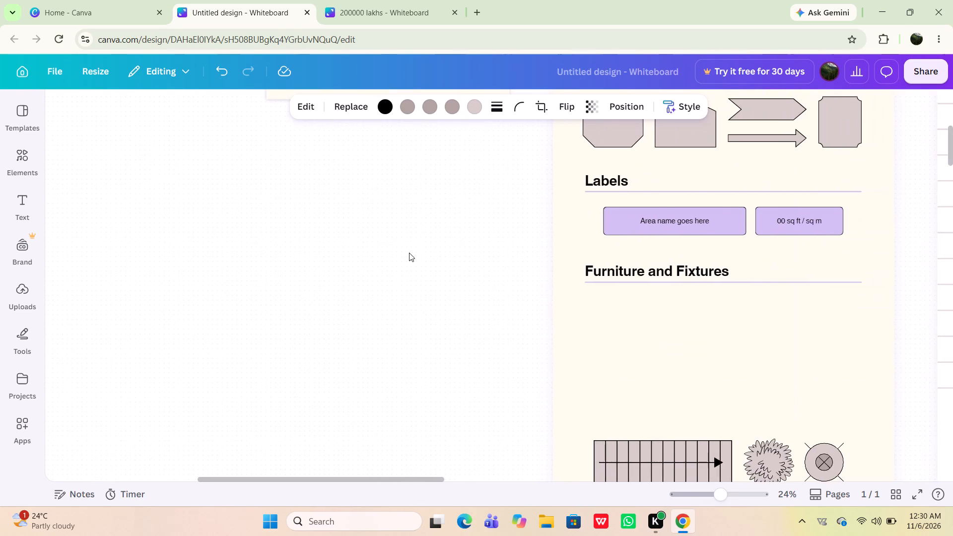
scroll(409, 253, left, 3)
scroll(409, 253, down, 6)
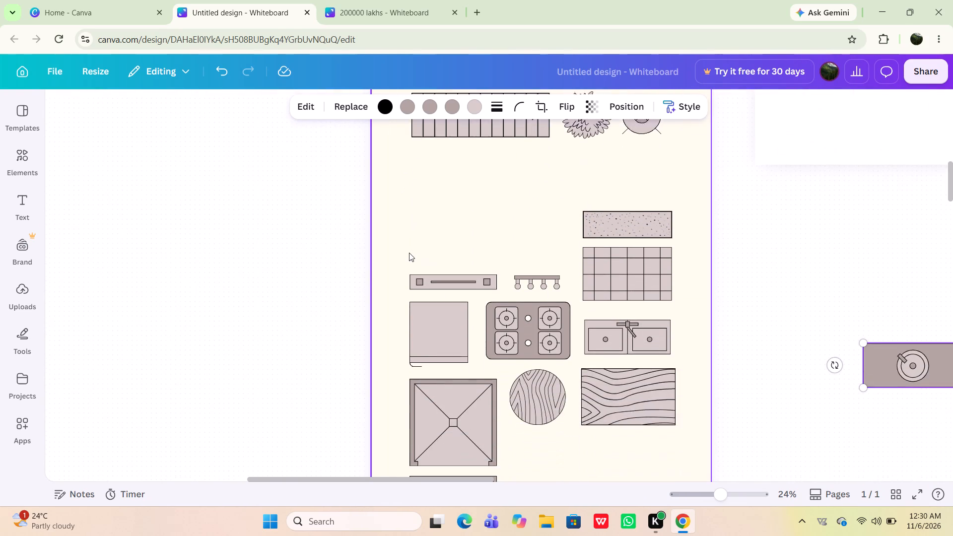
scroll(409, 253, down, 4)
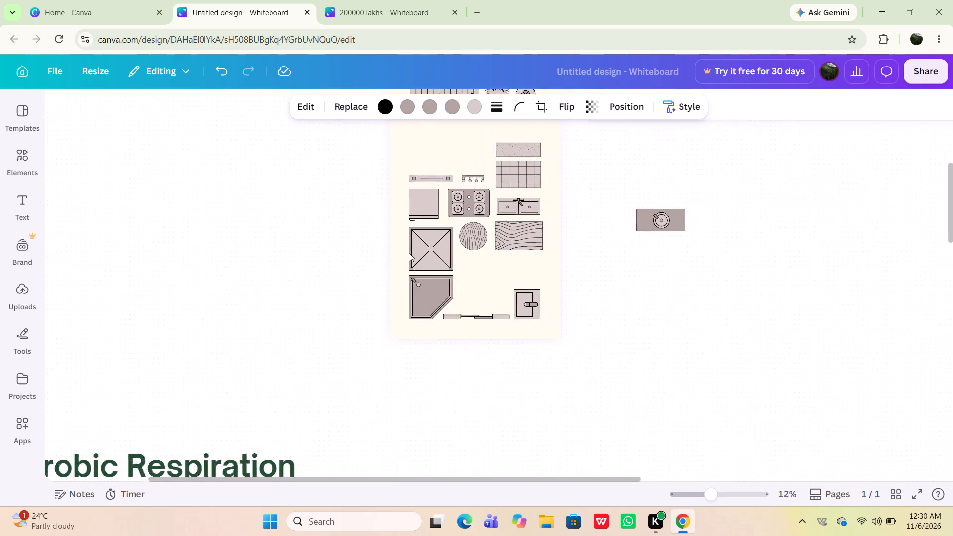
scroll(409, 253, up, 3)
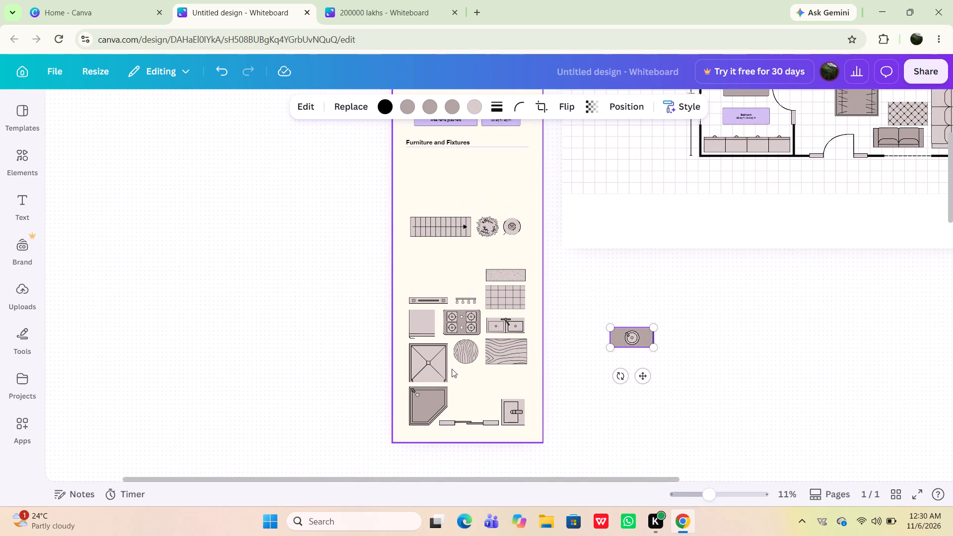
click(512, 407)
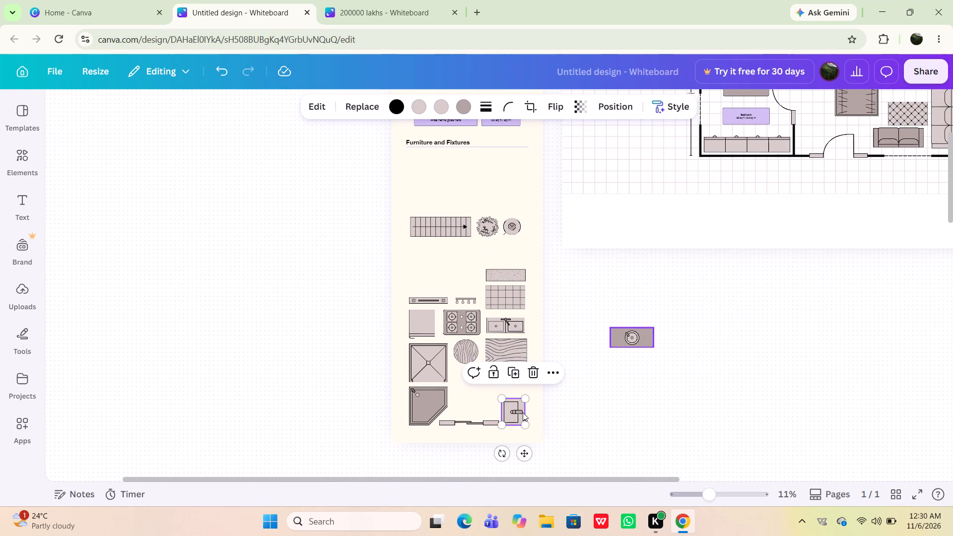
drag(511, 411, 681, 198)
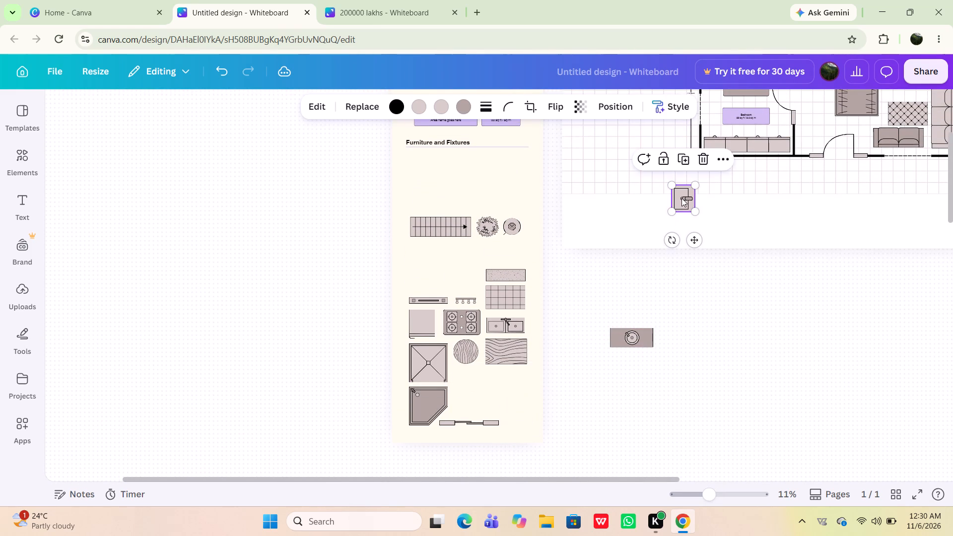
Move the square sink into the bathroom, opposite the toilet and beside the right wall.
scroll(681, 222, up, 1)
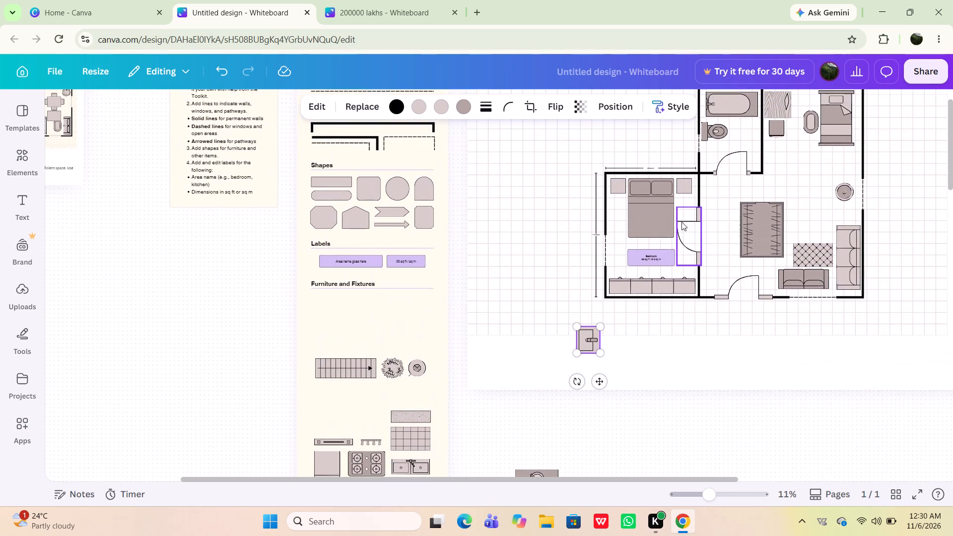
scroll(681, 222, up, 1)
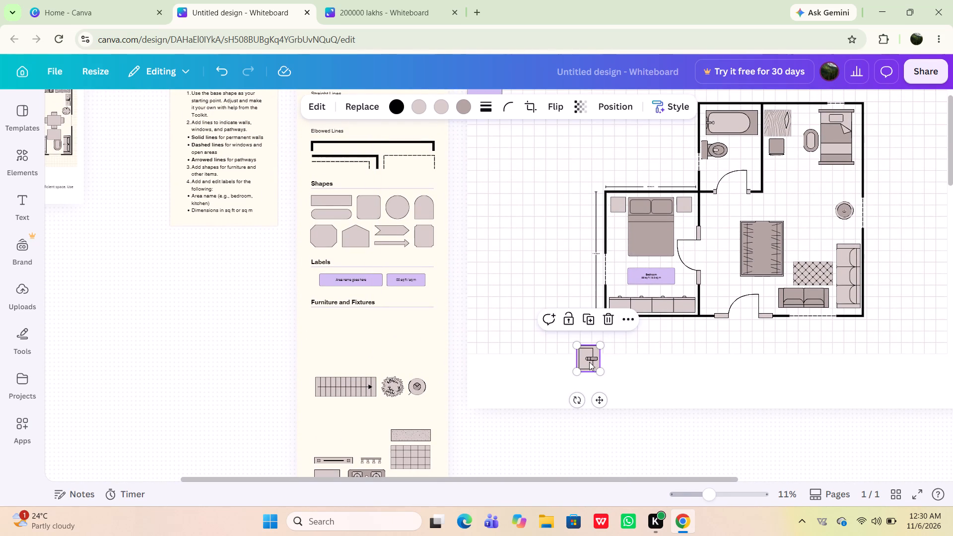
drag(589, 360, 747, 157)
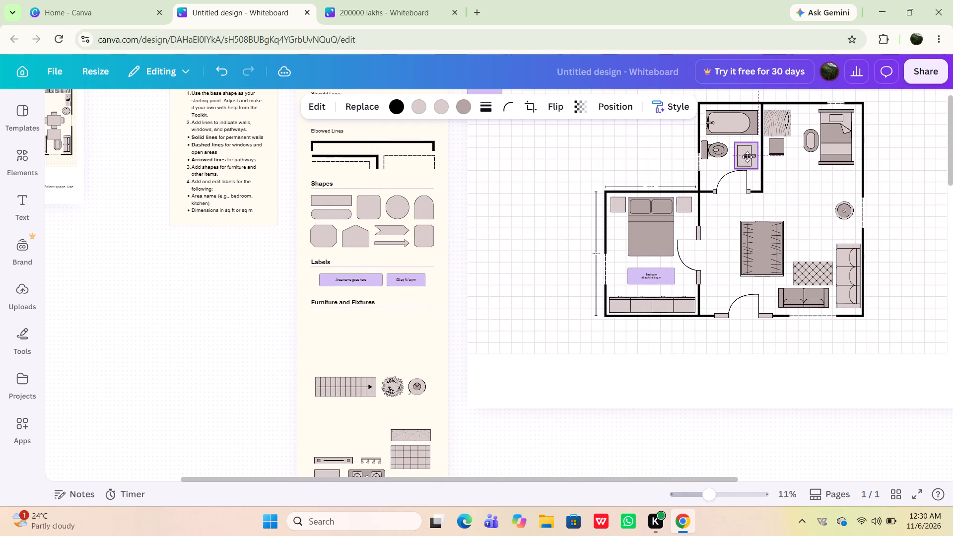
drag(747, 157, 749, 157)
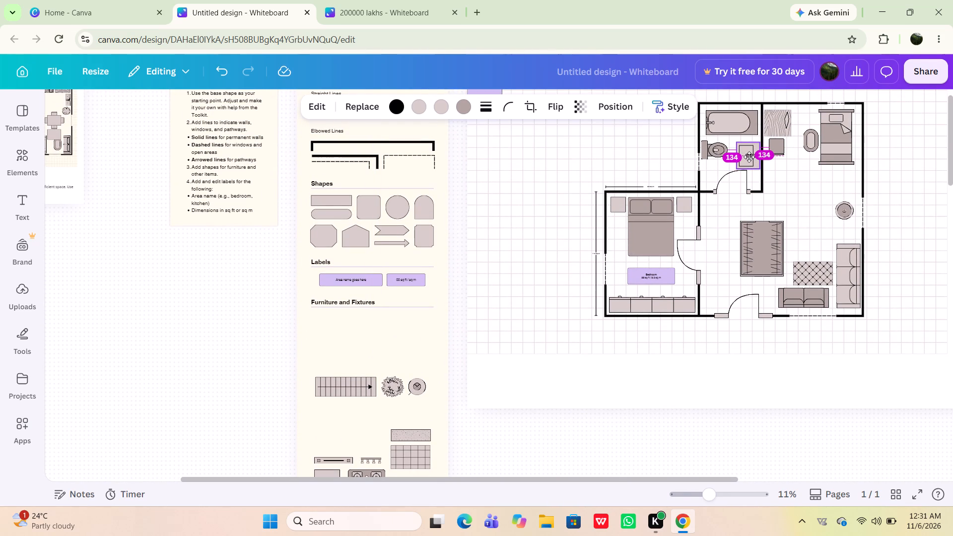
drag(749, 157, 749, 156)
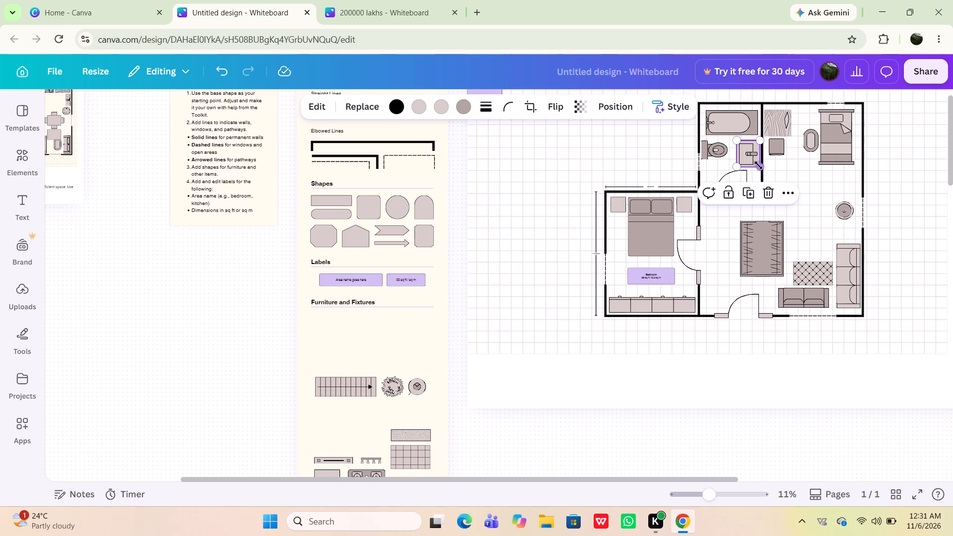
Shrink the square sink proportionally and set it flush against the bathroom's right wall, across from the toilet.
drag(758, 165, 753, 154)
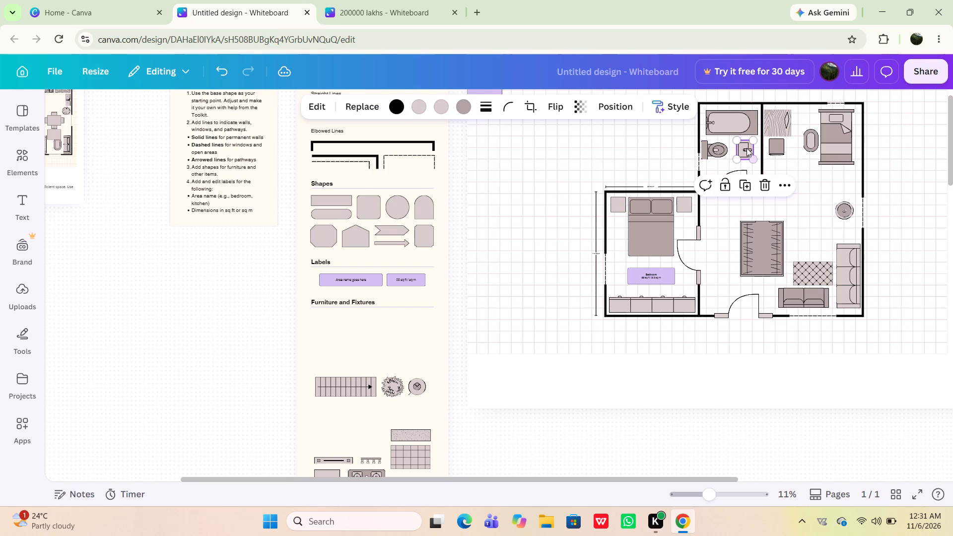
drag(744, 146, 752, 147)
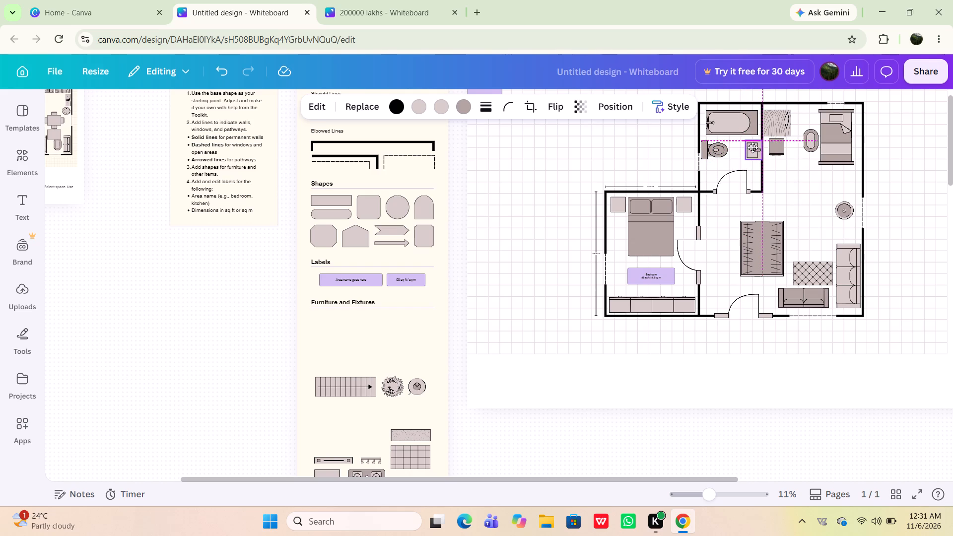
drag(752, 147, 751, 146)
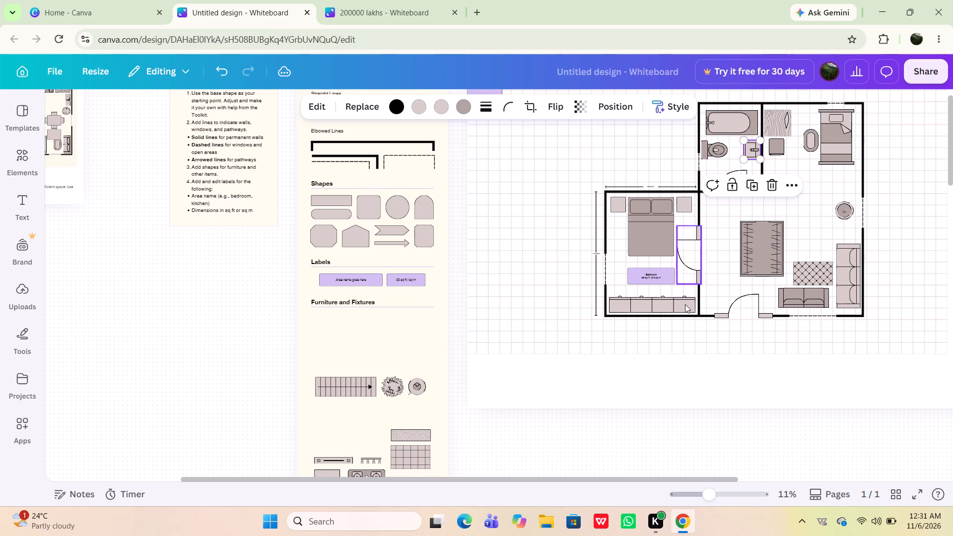
click(689, 391)
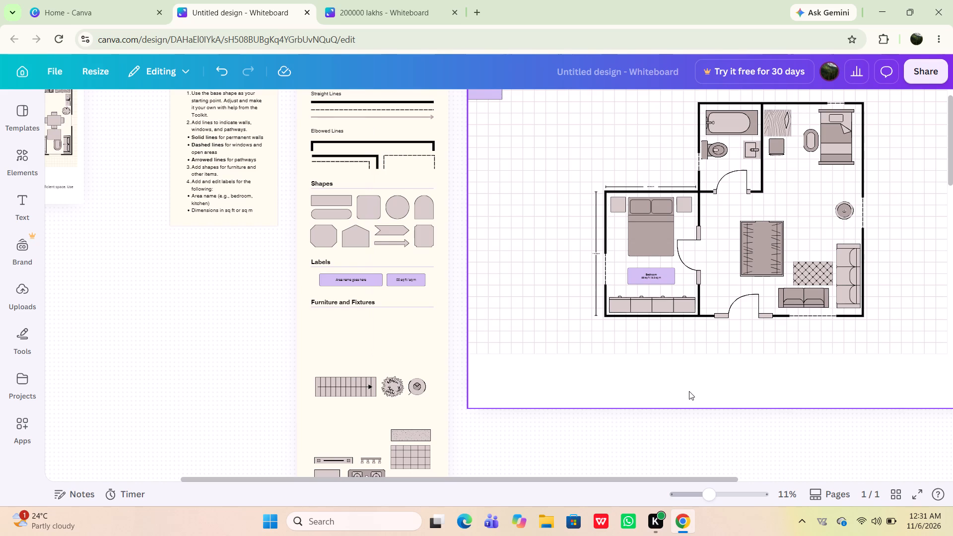
Delete the single bed from the upper-right corner of the large living area.
click(846, 134)
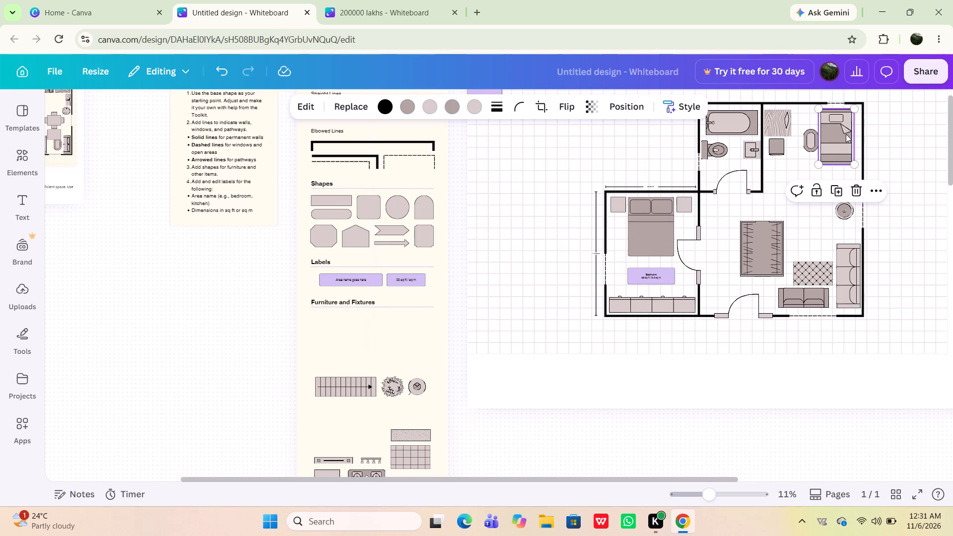
click(855, 195)
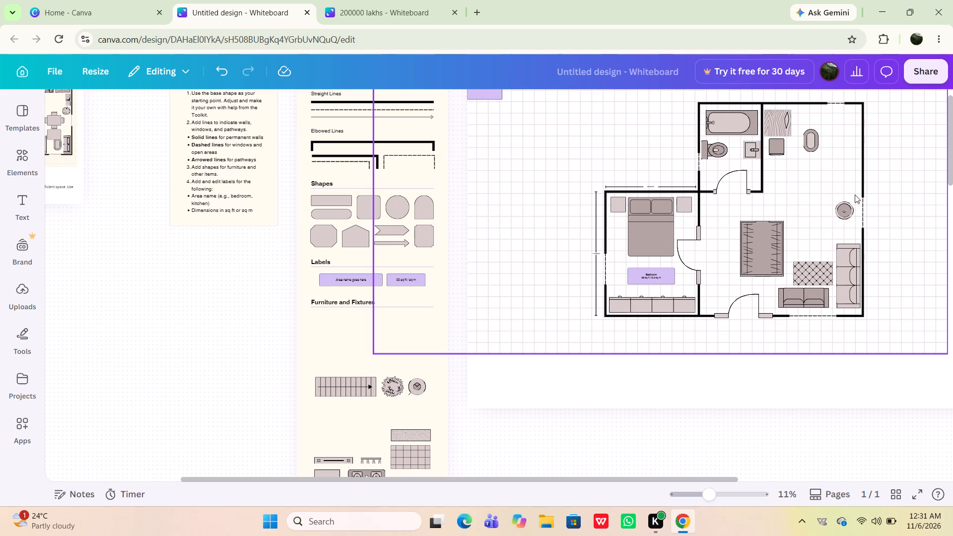
Examine the furnished floor plan, the template overview's sample layout and the items left in the toolkit's Furniture and Fixtures section.
scroll(580, 423, down, 1)
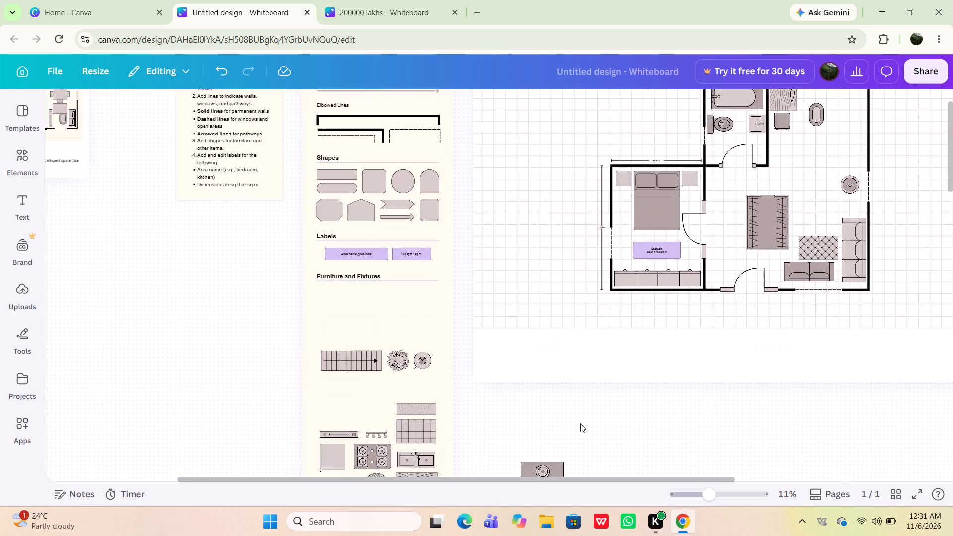
scroll(580, 423, down, 2)
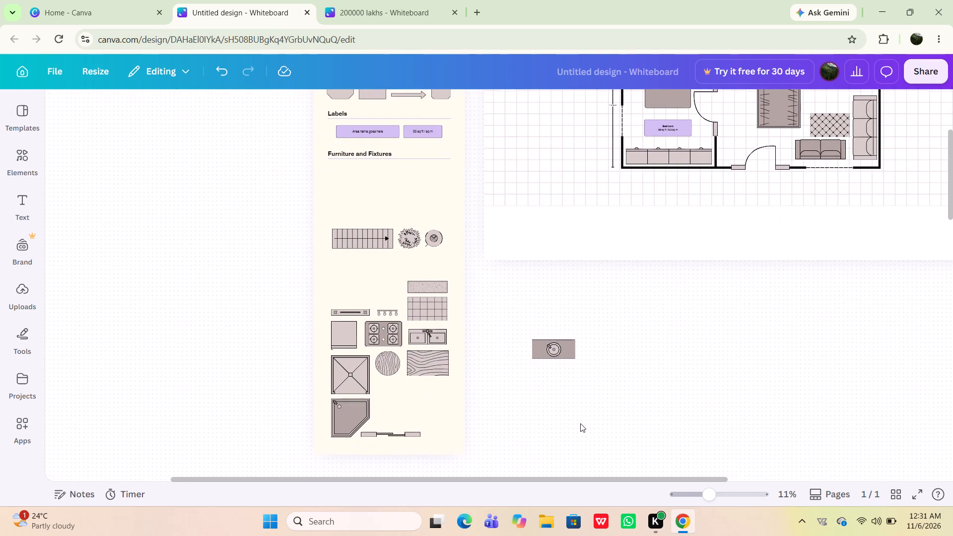
scroll(580, 423, down, 1)
scroll(580, 423, up, 1)
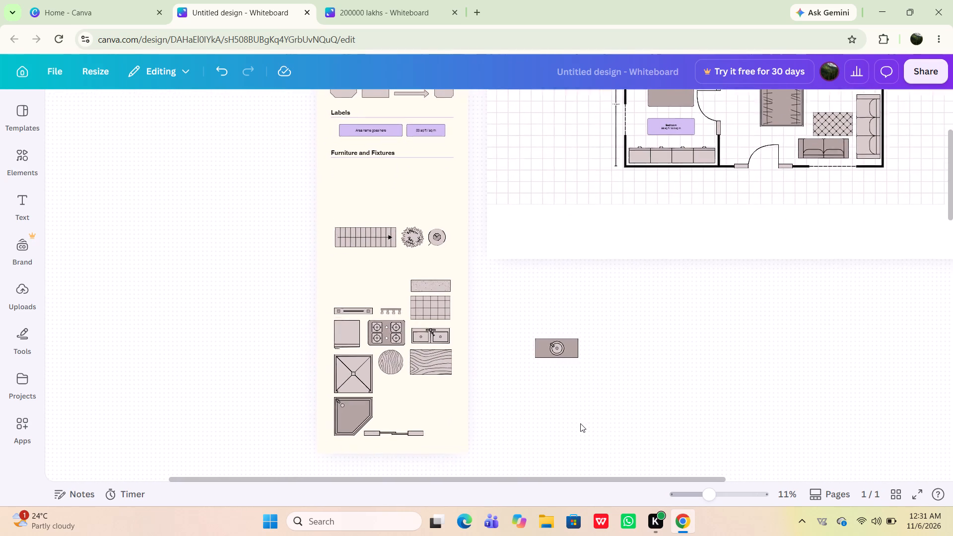
scroll(580, 423, up, 1)
scroll(580, 423, left, 1)
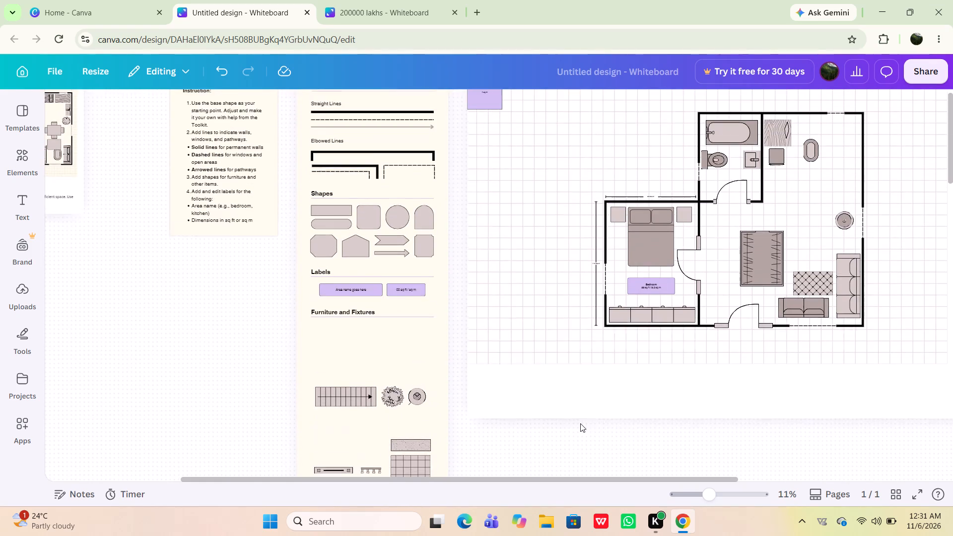
scroll(580, 423, left, 1)
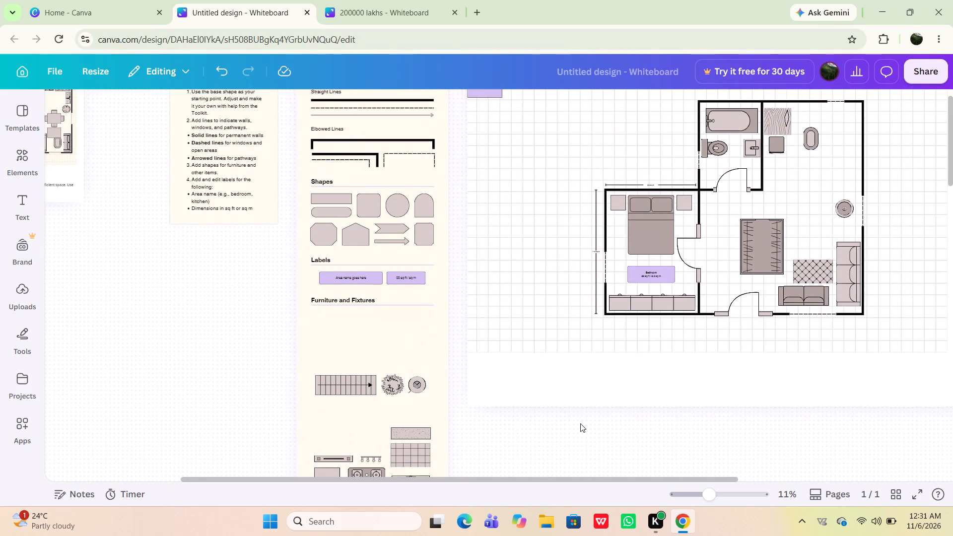
scroll(580, 423, left, 1)
scroll(580, 423, right, 5)
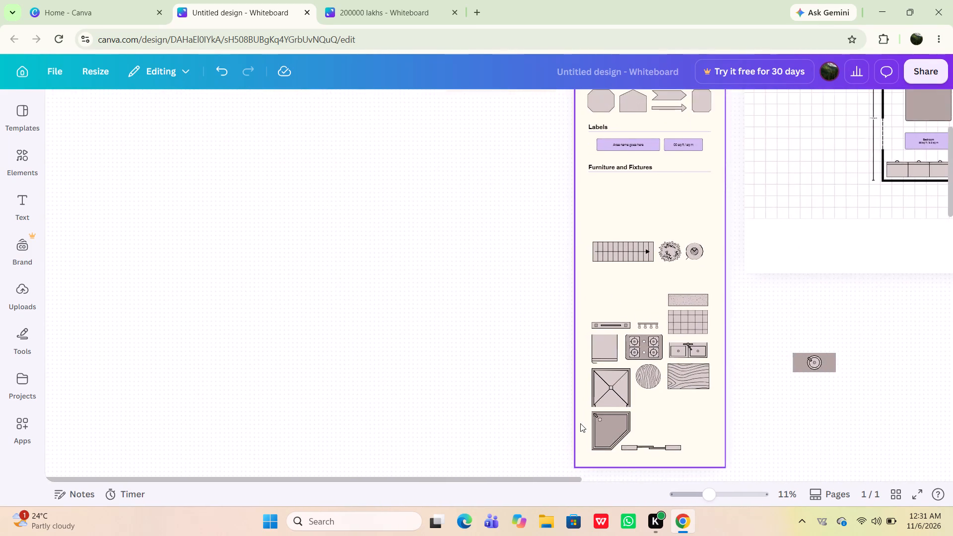
scroll(580, 423, right, 3)
scroll(580, 423, up, 3)
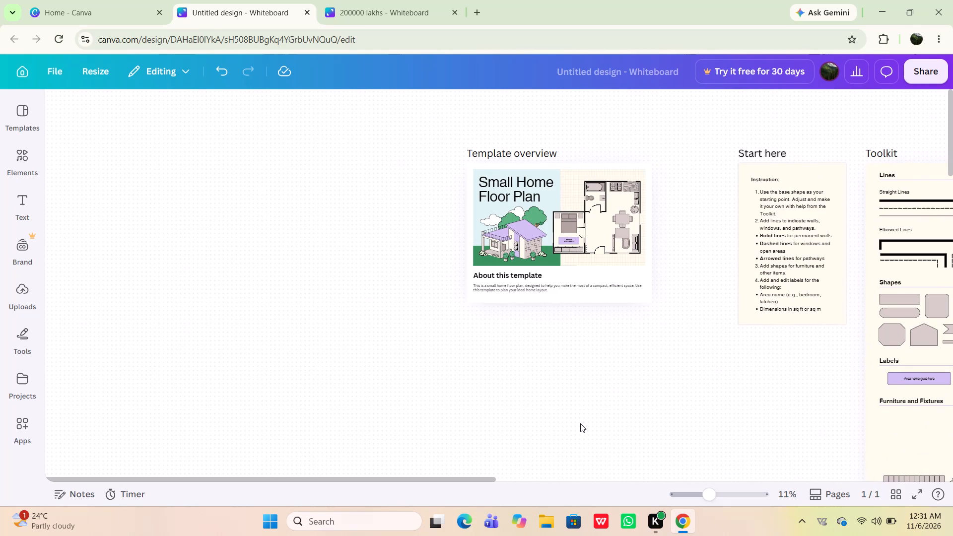
scroll(616, 246, left, 1)
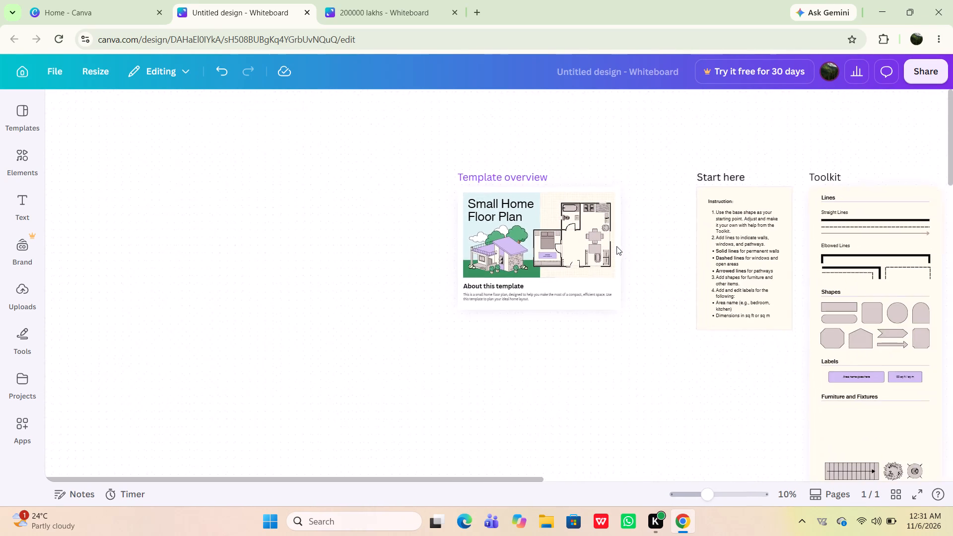
scroll(616, 246, left, 6)
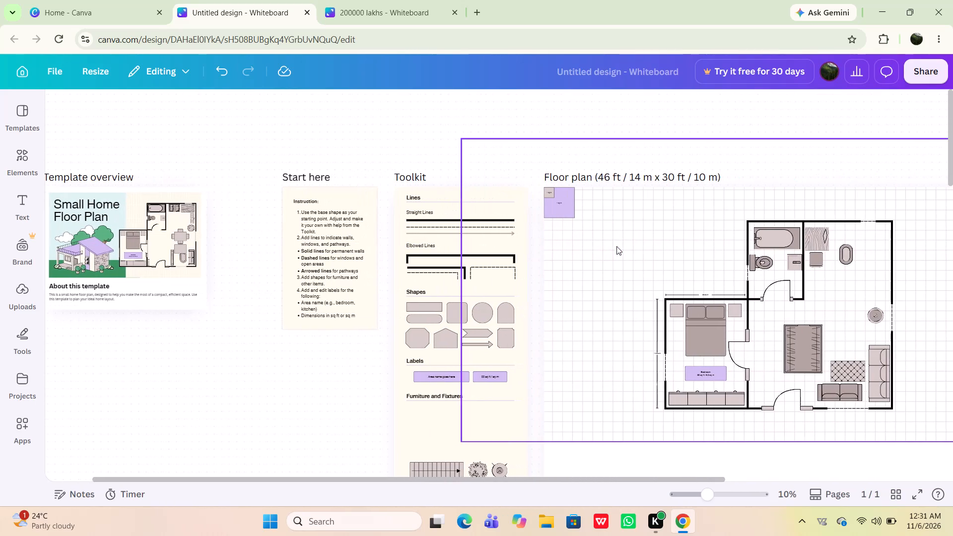
scroll(616, 246, down, 4)
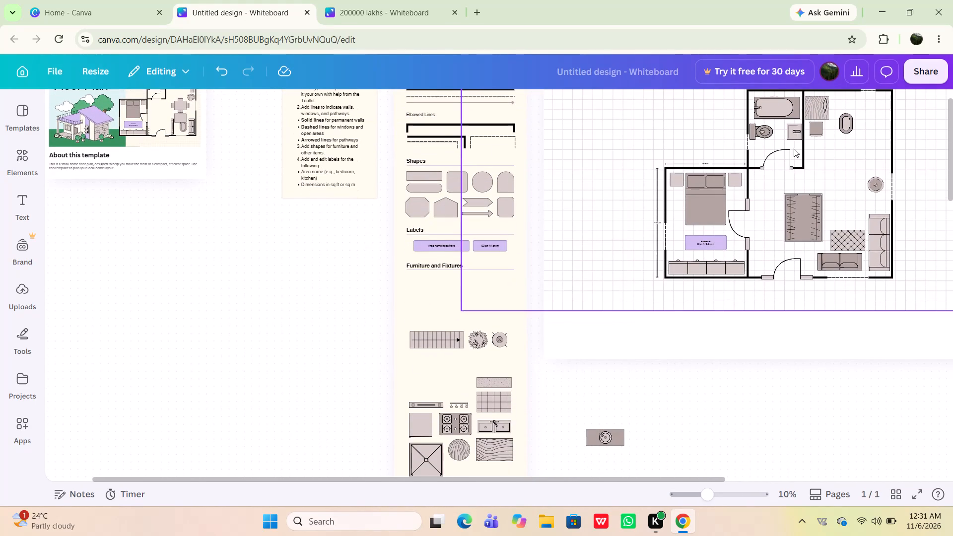
Nudge the round piece closer to the living area's right wall and move the dark fringed rug up beside it.
drag(872, 187, 876, 190)
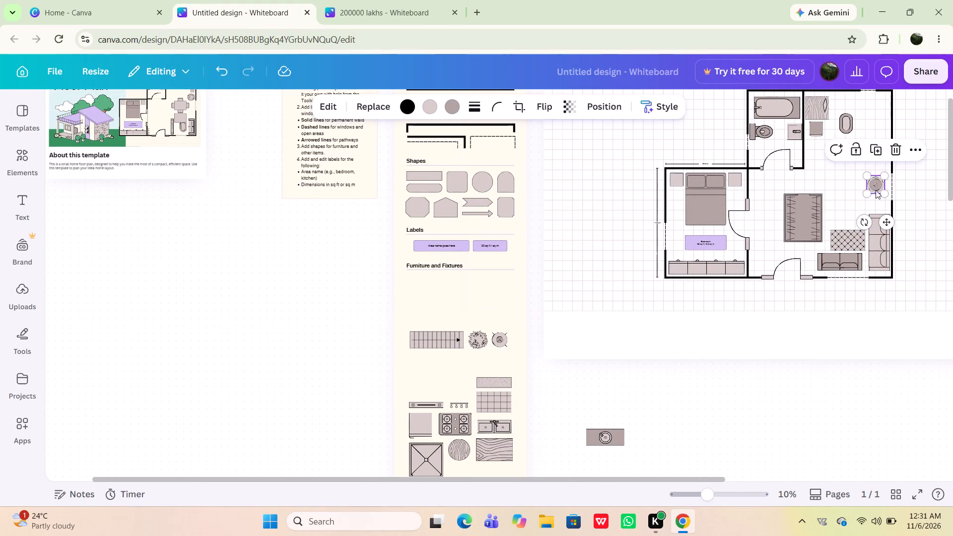
drag(876, 190, 878, 193)
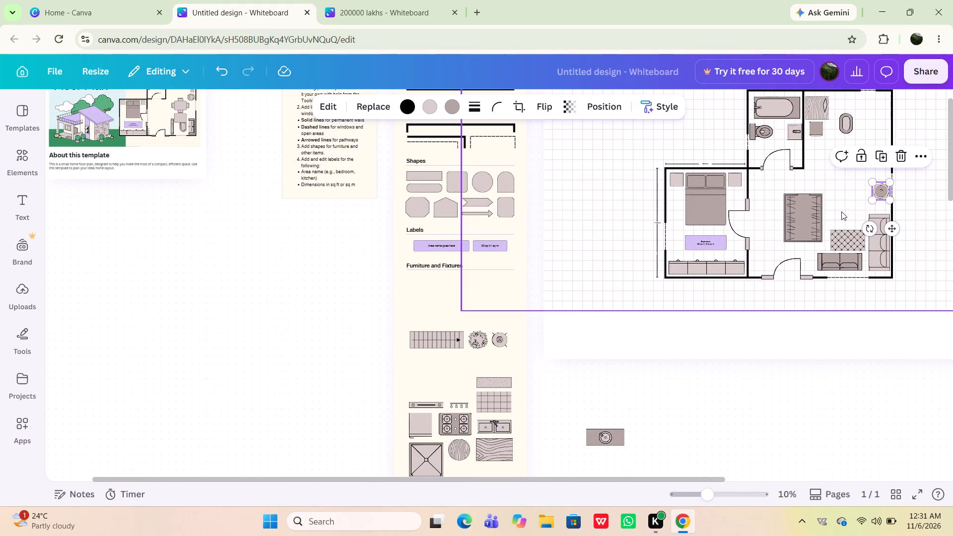
drag(808, 225, 849, 194)
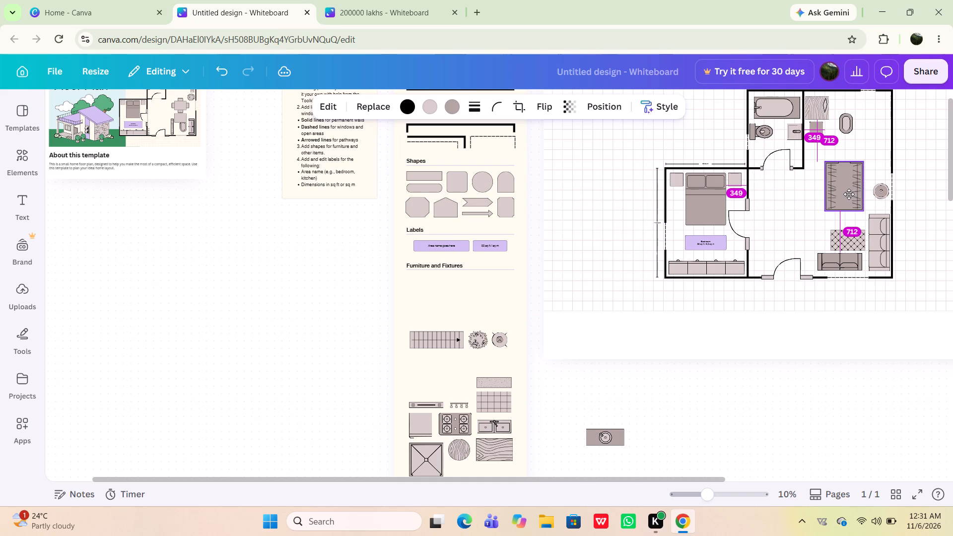
drag(849, 194, 849, 194)
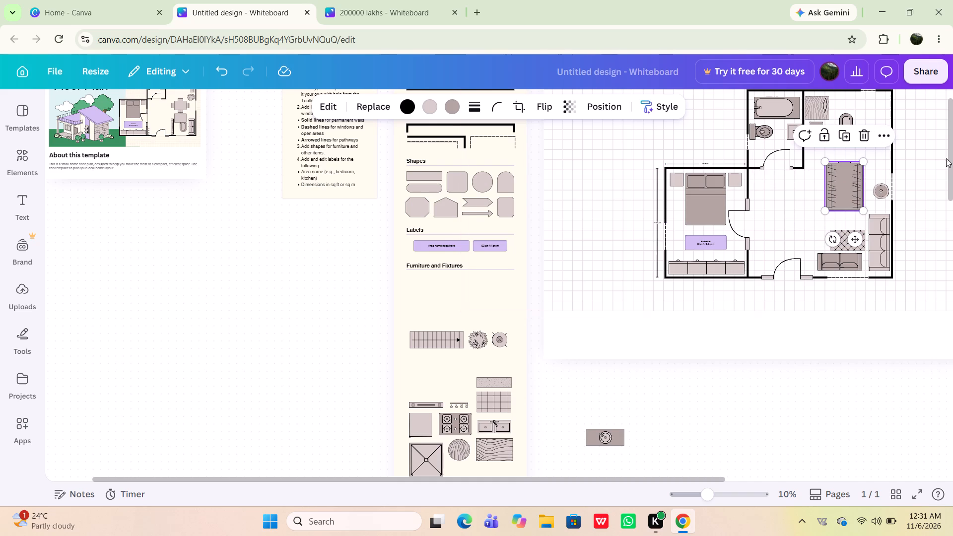
click(930, 166)
Move the oval chair from the top of the living area to the left side of the patterned rug.
drag(849, 123, 836, 165)
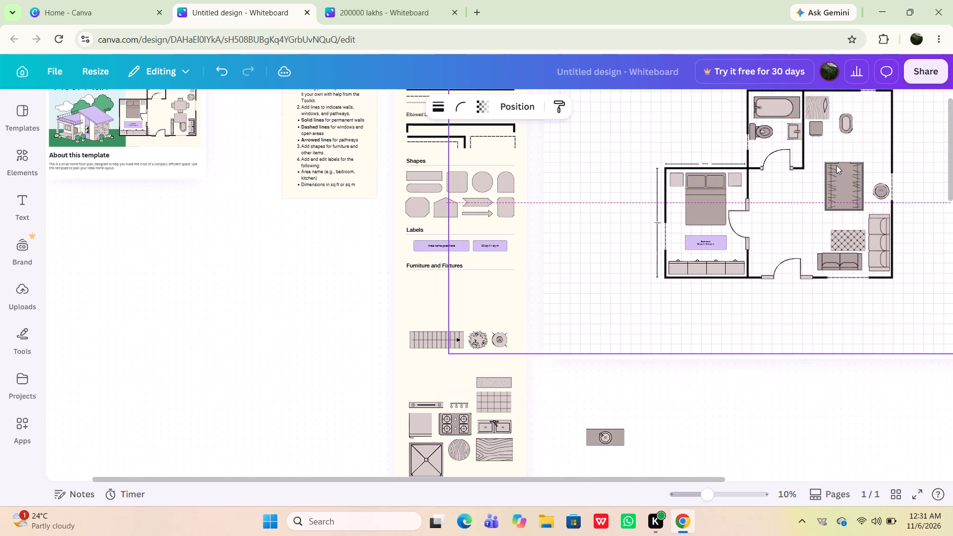
click(842, 130)
drag(845, 124, 816, 238)
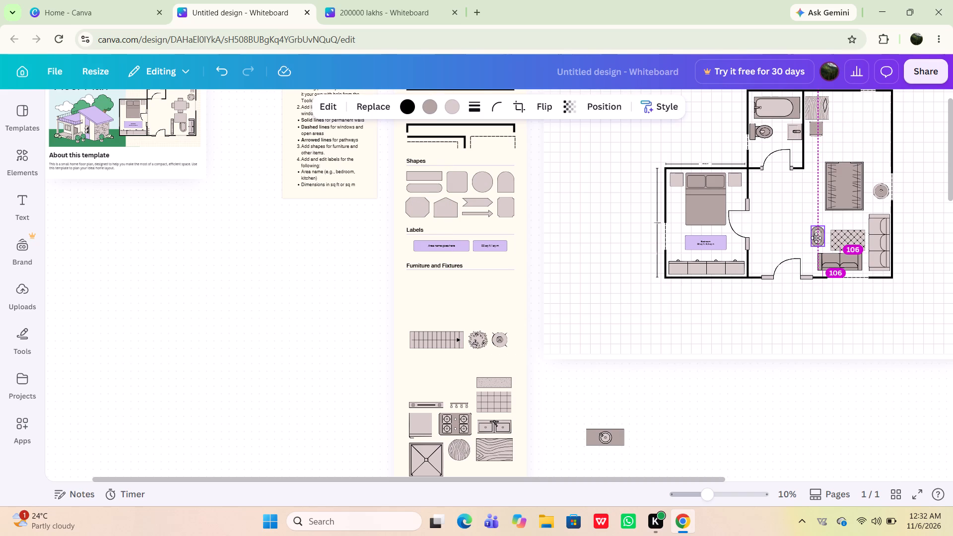
drag(816, 238, 816, 238)
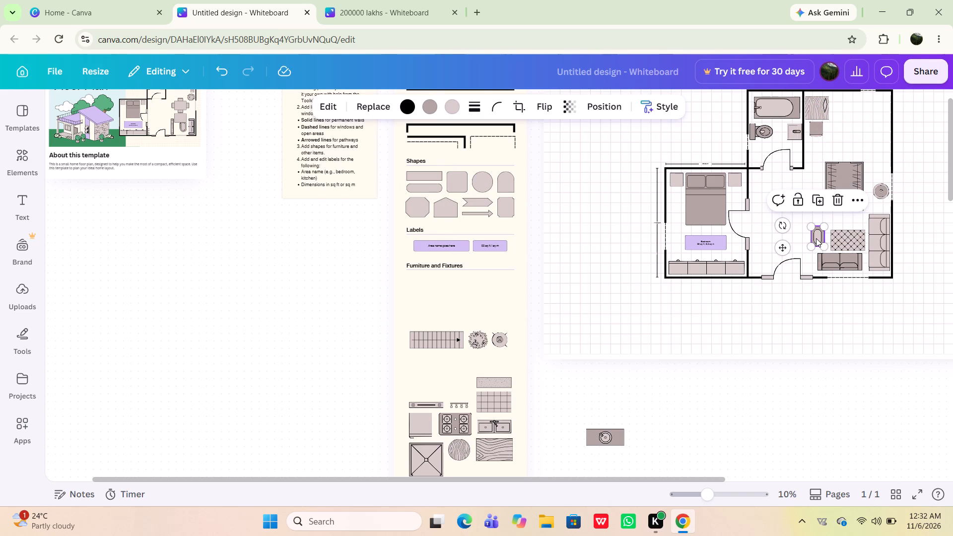
Shift the patterned rug slightly up and left, between the oval chair and the long sofa.
drag(848, 239, 843, 232)
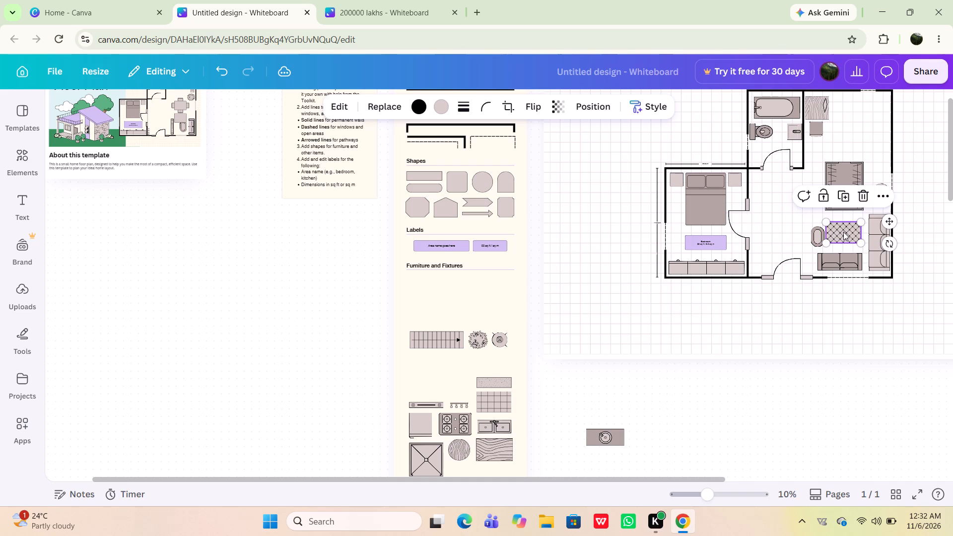
click(838, 376)
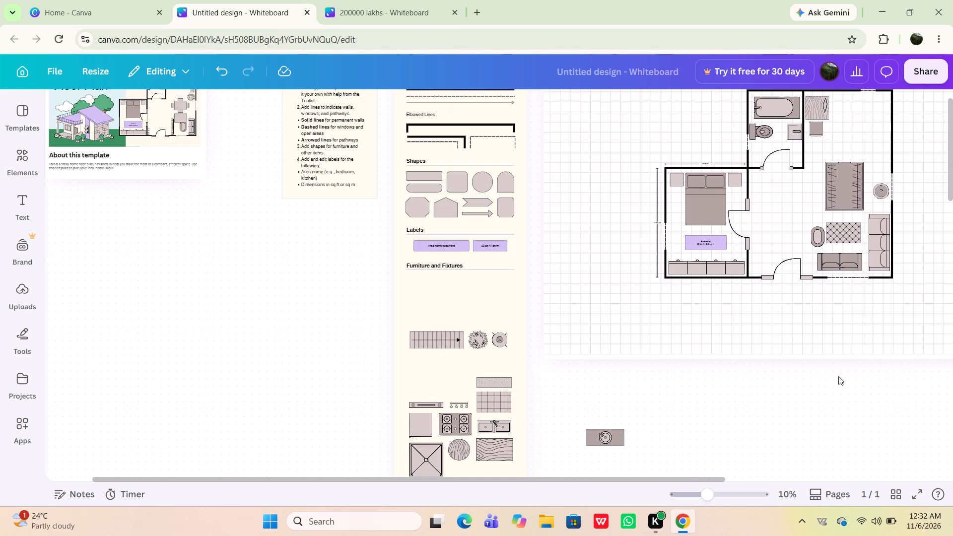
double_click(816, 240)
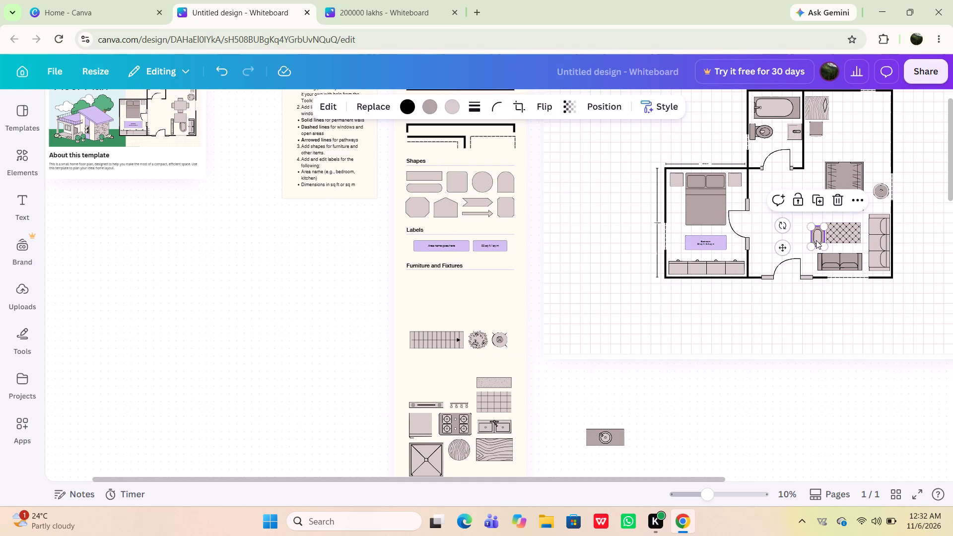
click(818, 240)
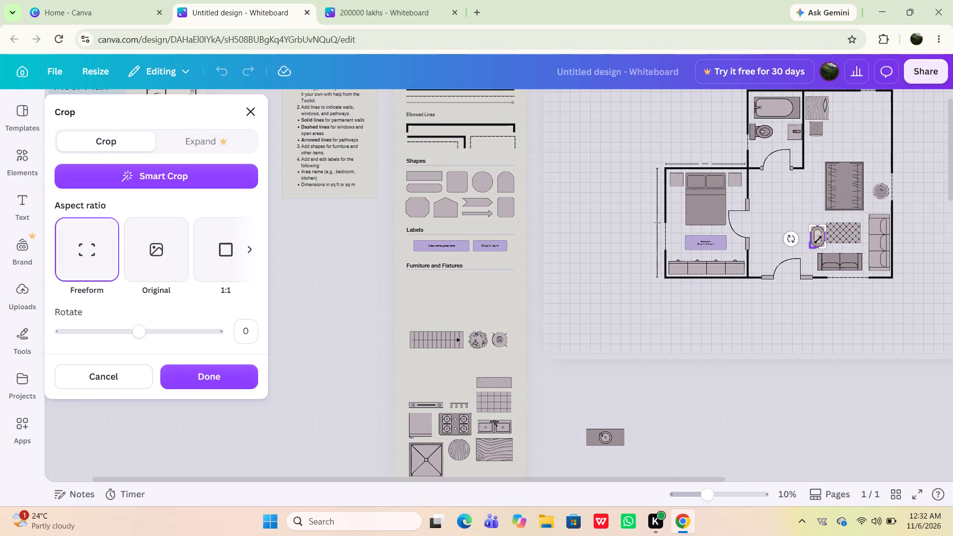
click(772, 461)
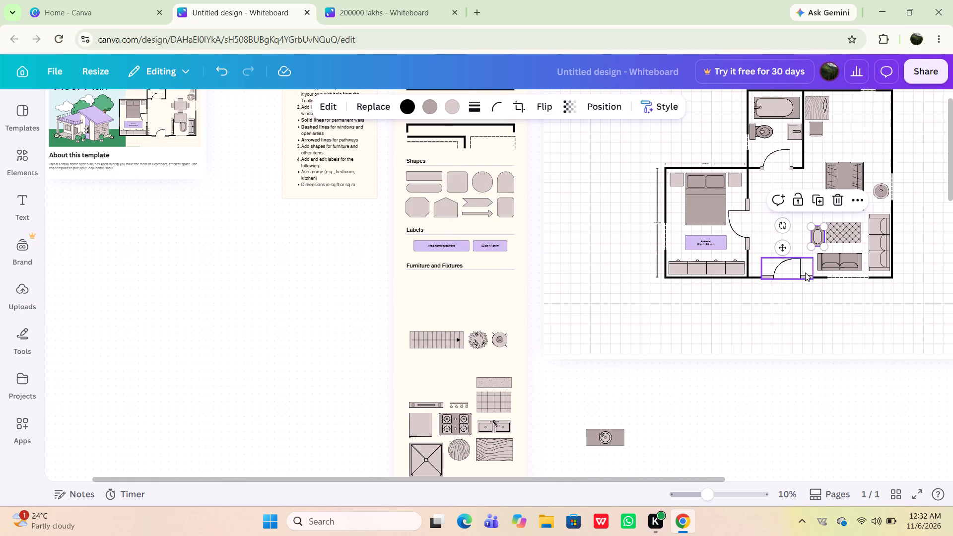
Move the oval chair up slightly so it is vertically centred on the patterned rug.
click(817, 235)
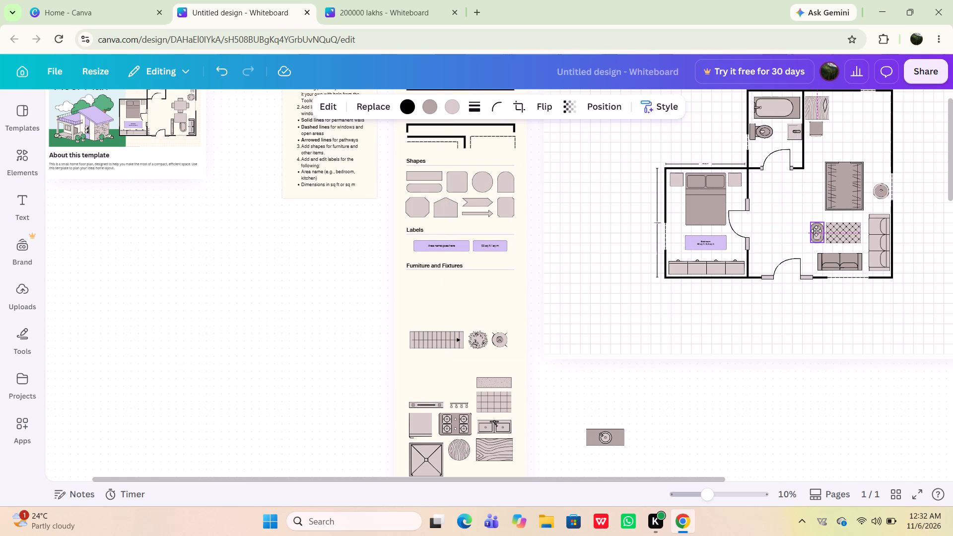
click(786, 419)
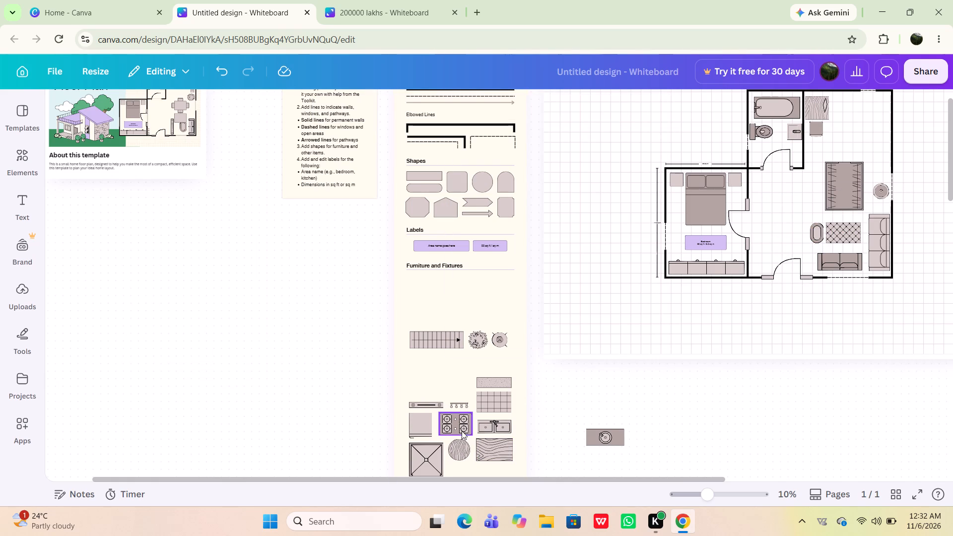
Move the corner fixture with the cut-off corner from the toolkit into the living area, just below the bathroom door.
scroll(459, 445, down, 1)
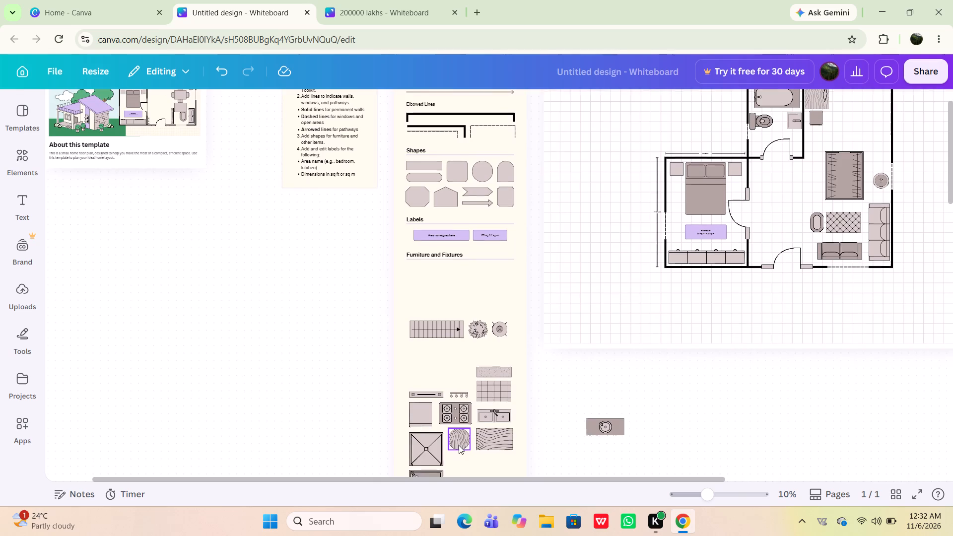
scroll(459, 445, down, 1)
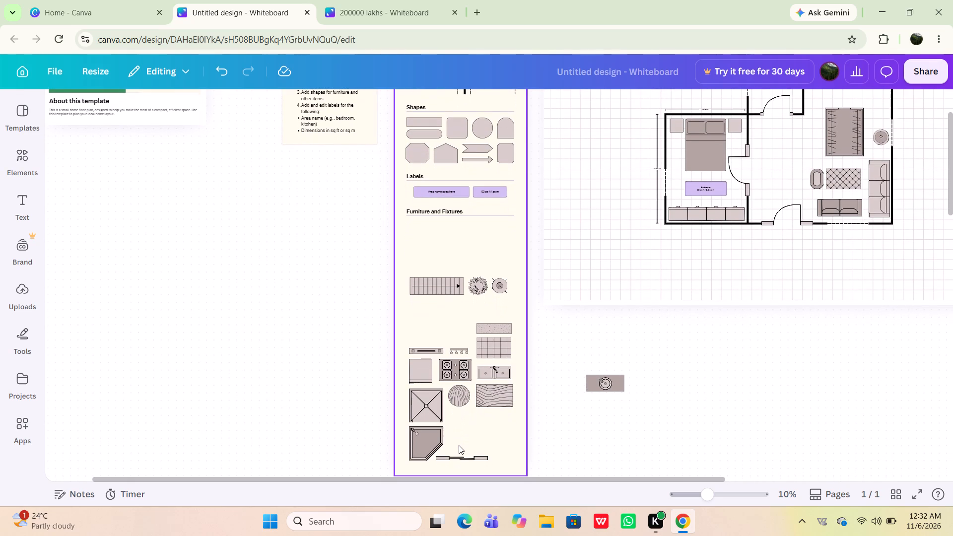
scroll(459, 445, down, 1)
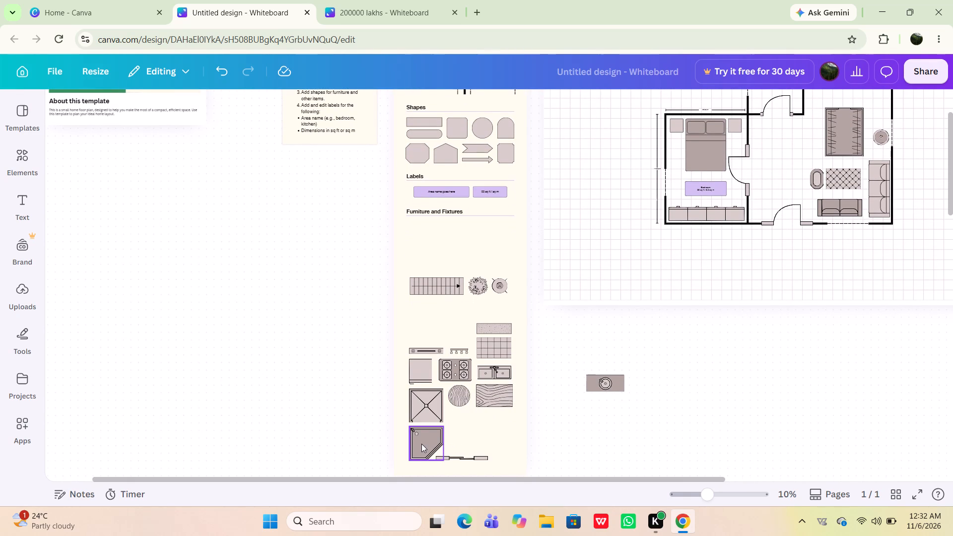
drag(421, 444, 779, 172)
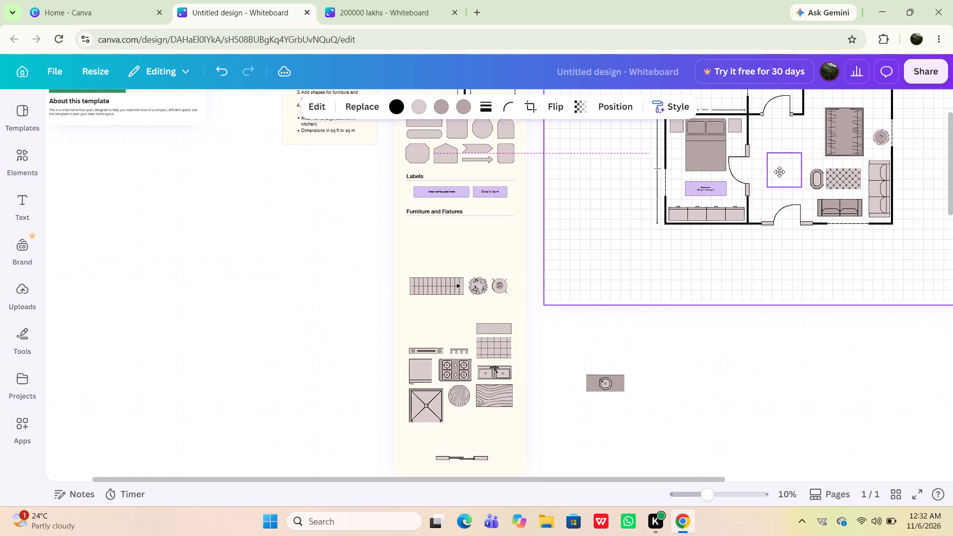
drag(779, 172, 763, 111)
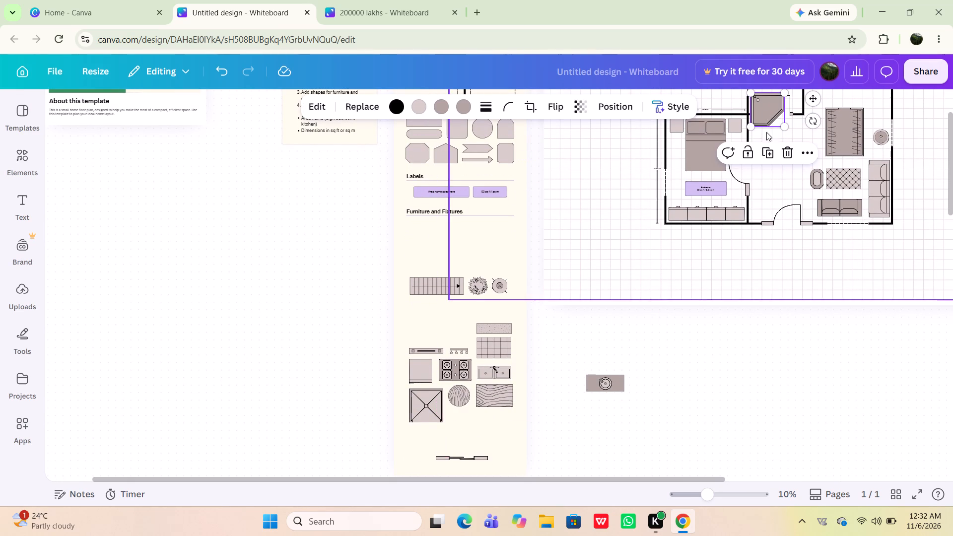
drag(766, 112, 770, 145)
Shrink the corner fixture proportionally and fit it into the living area's corner between the bathroom door and the bedroom wall.
drag(787, 160, 771, 146)
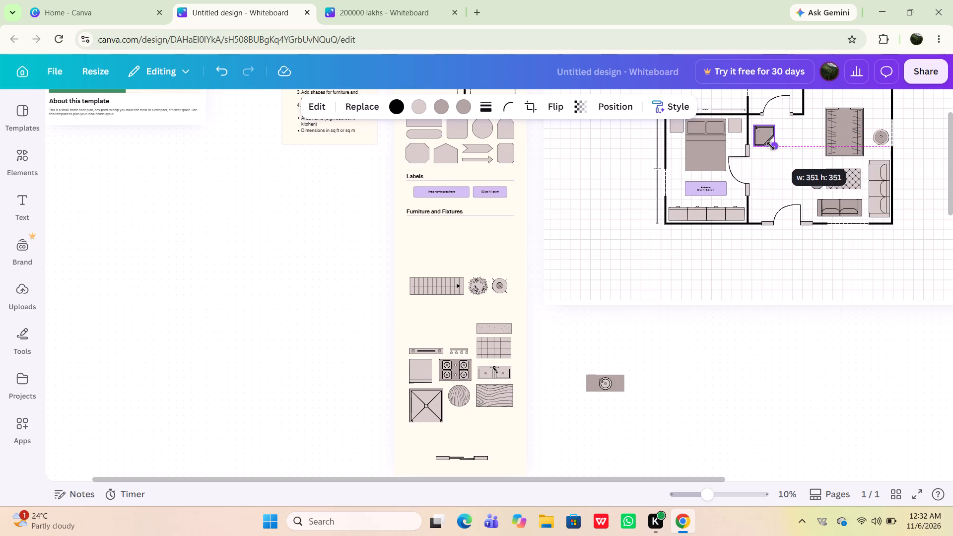
drag(771, 146, 769, 143)
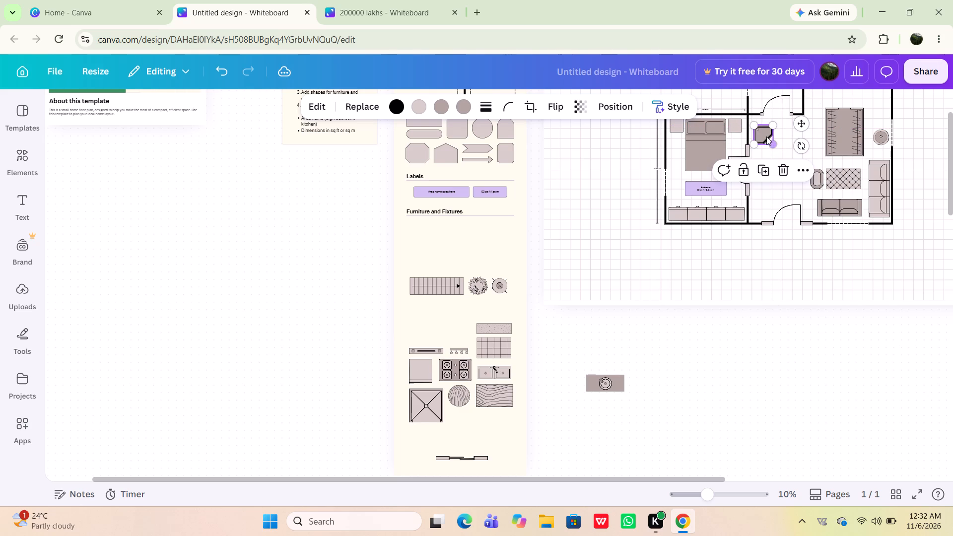
drag(764, 135, 758, 129)
click(743, 338)
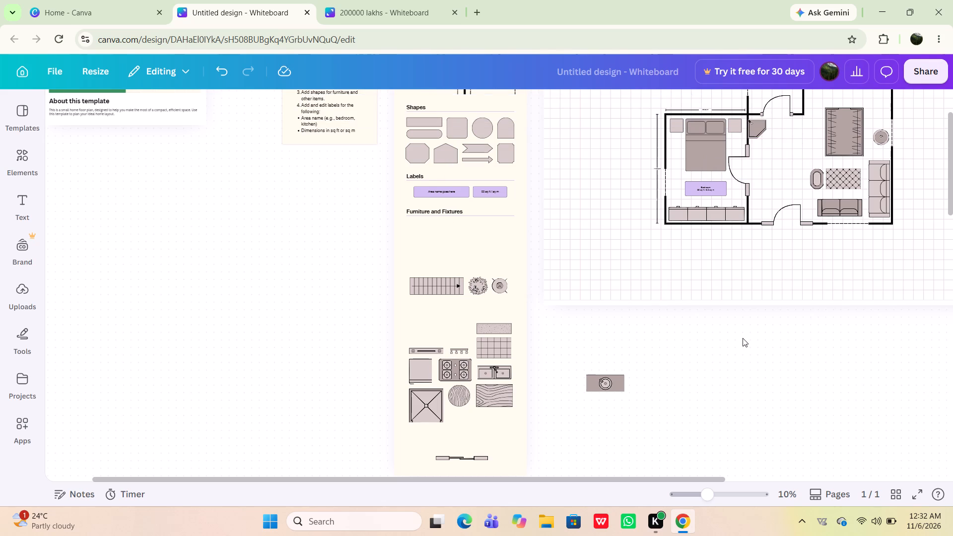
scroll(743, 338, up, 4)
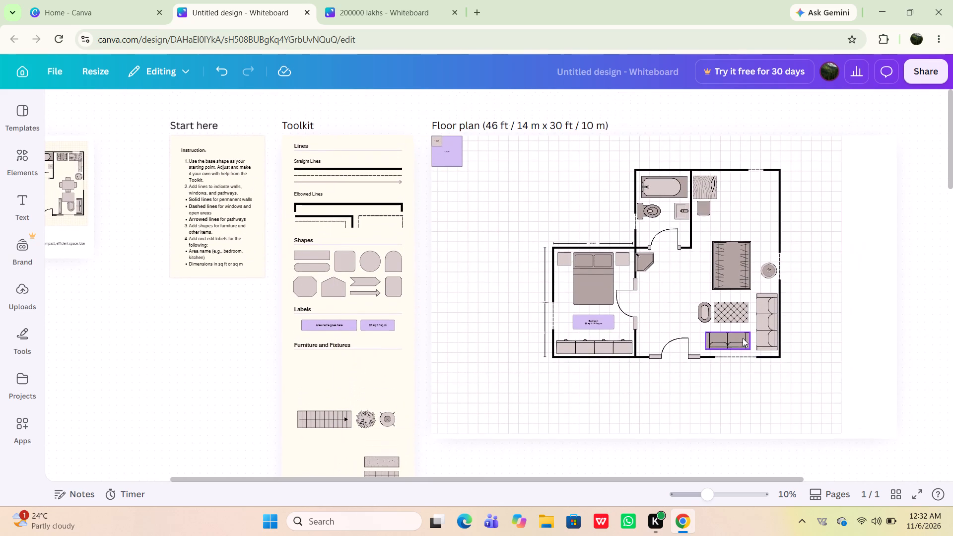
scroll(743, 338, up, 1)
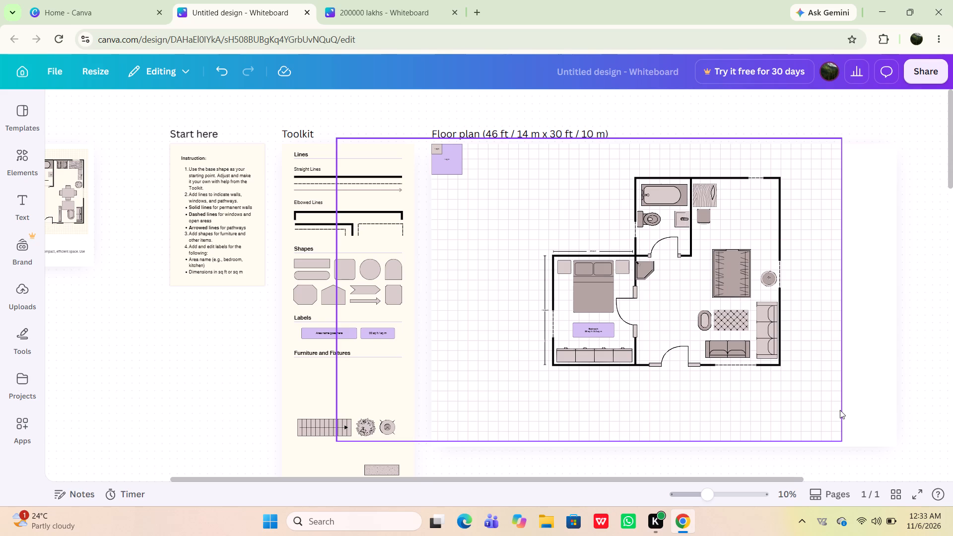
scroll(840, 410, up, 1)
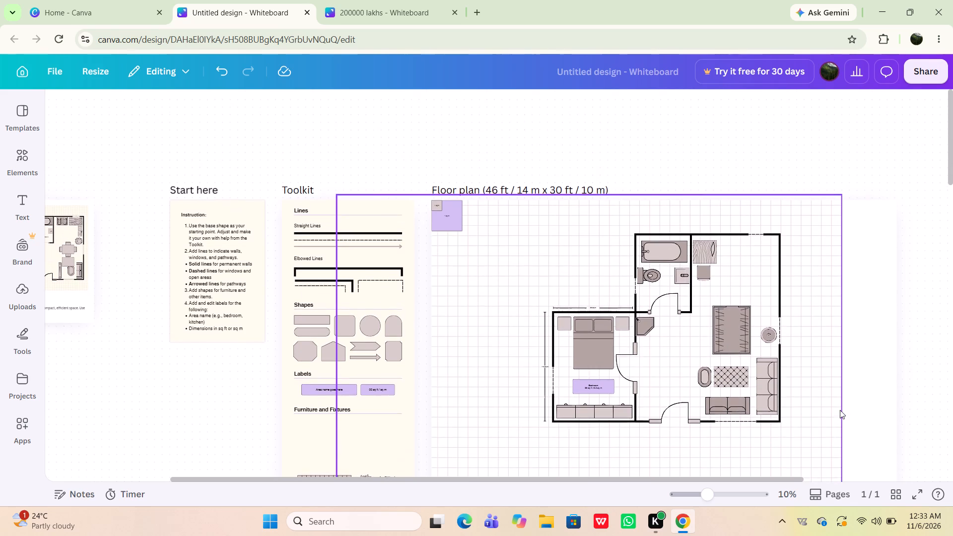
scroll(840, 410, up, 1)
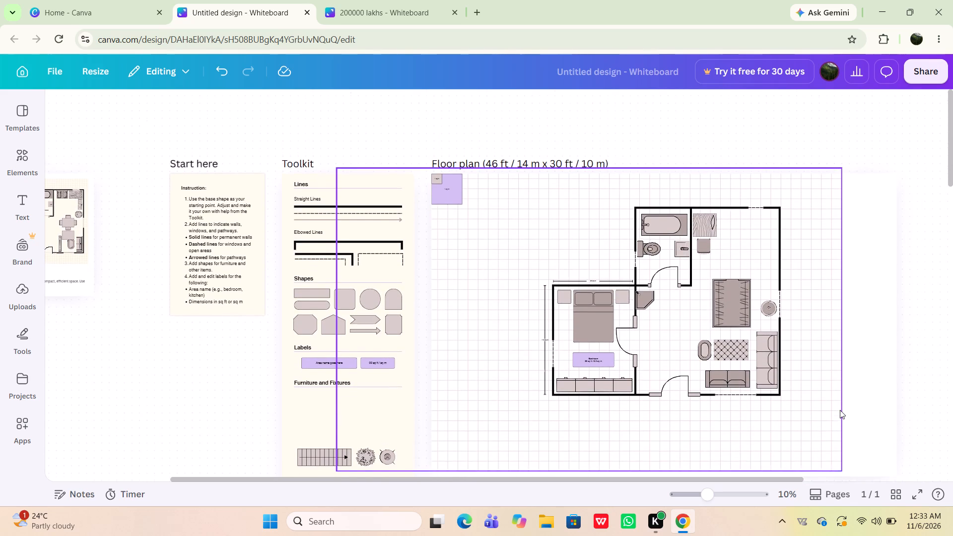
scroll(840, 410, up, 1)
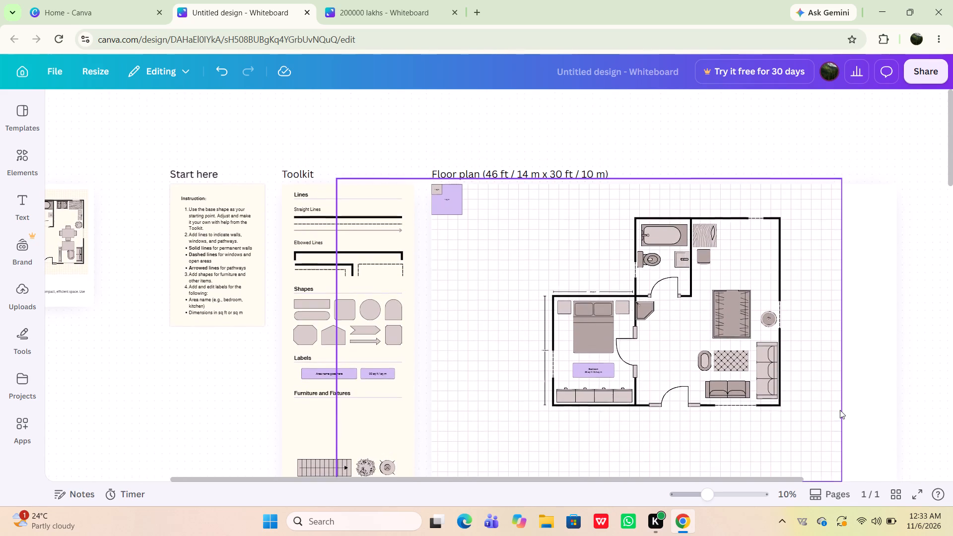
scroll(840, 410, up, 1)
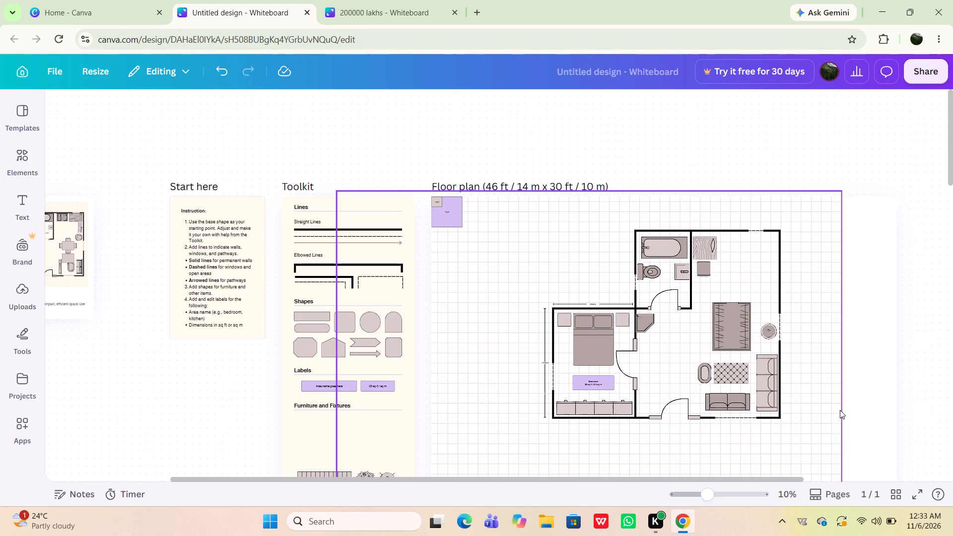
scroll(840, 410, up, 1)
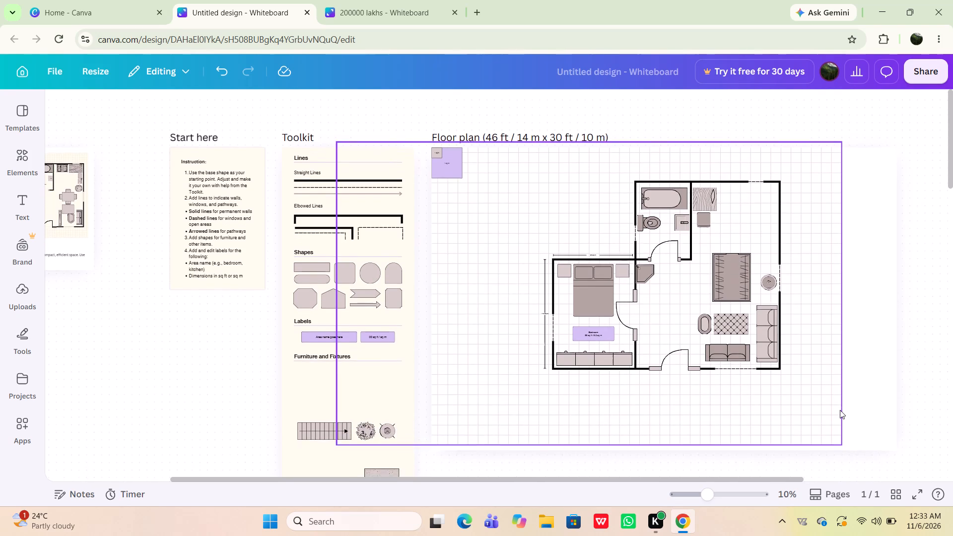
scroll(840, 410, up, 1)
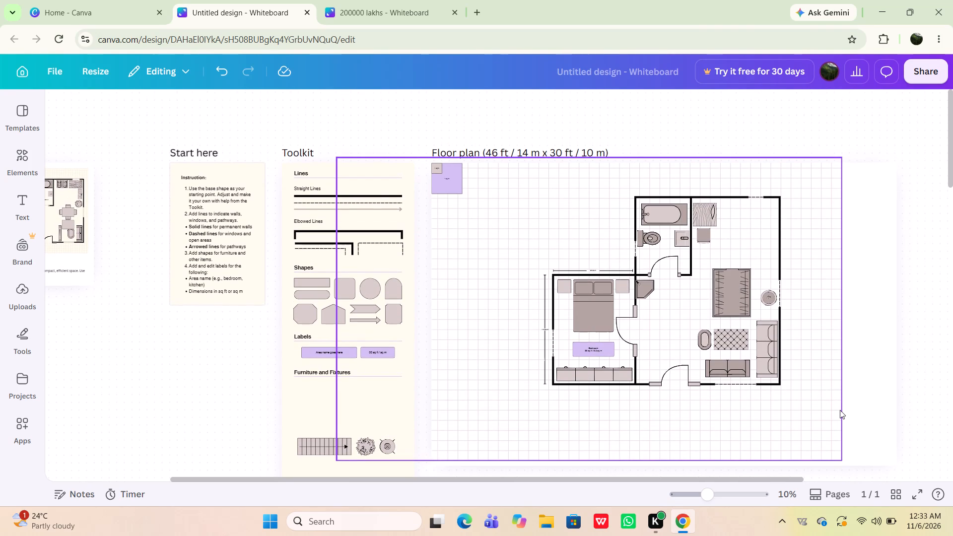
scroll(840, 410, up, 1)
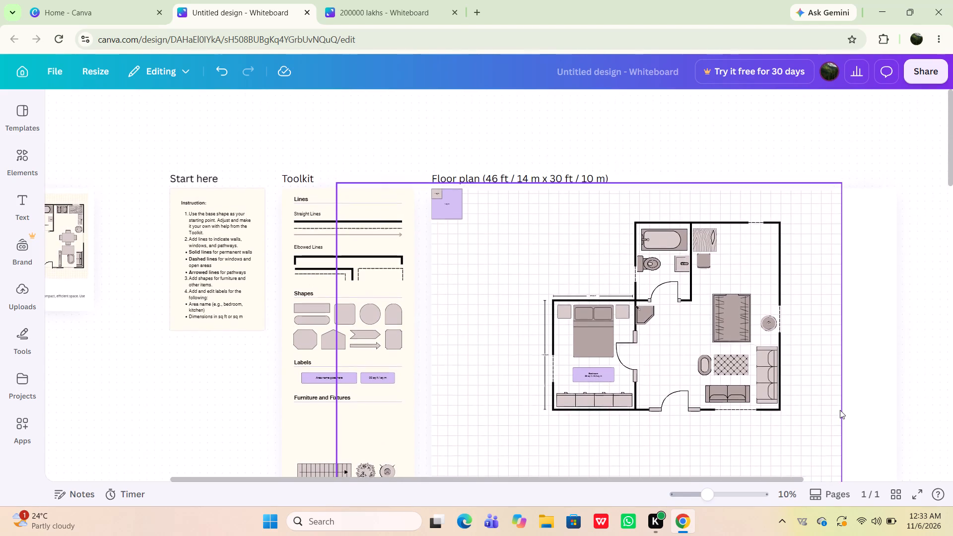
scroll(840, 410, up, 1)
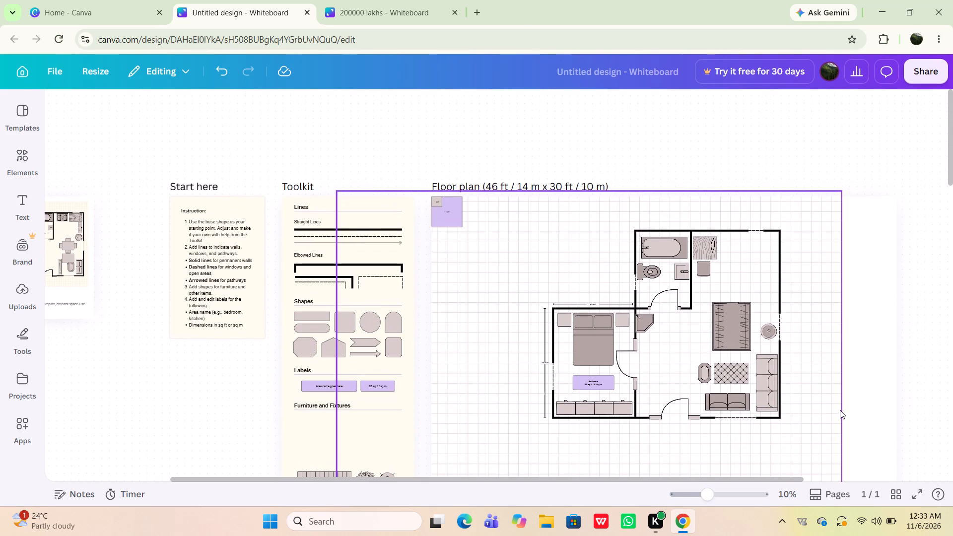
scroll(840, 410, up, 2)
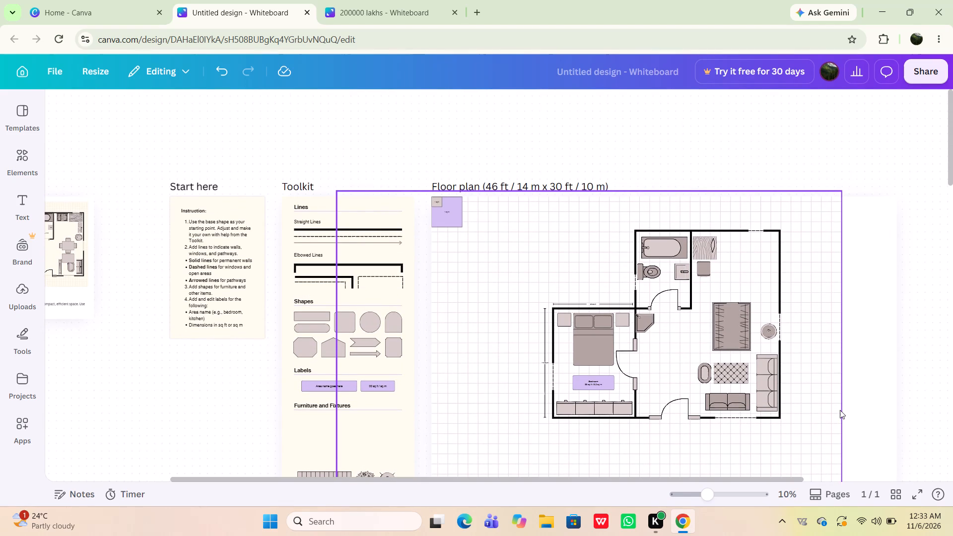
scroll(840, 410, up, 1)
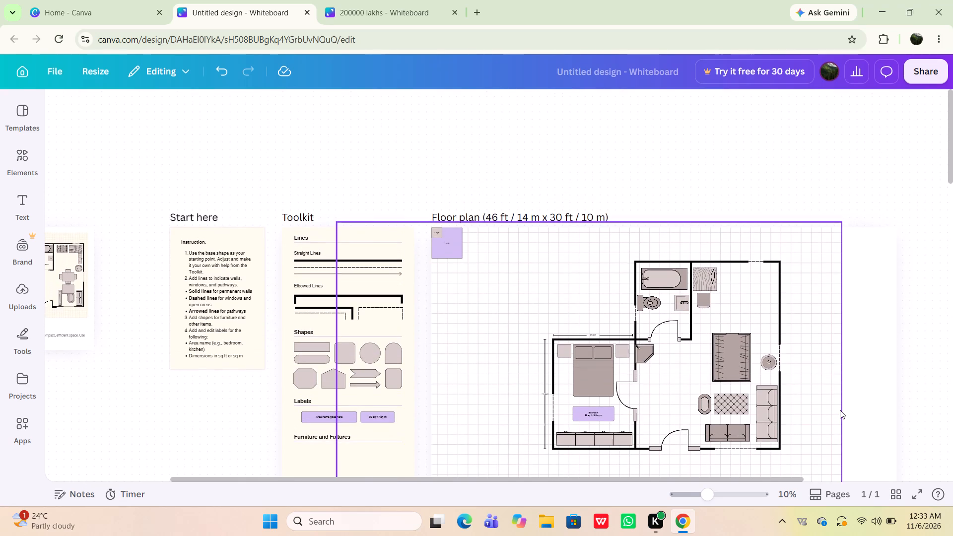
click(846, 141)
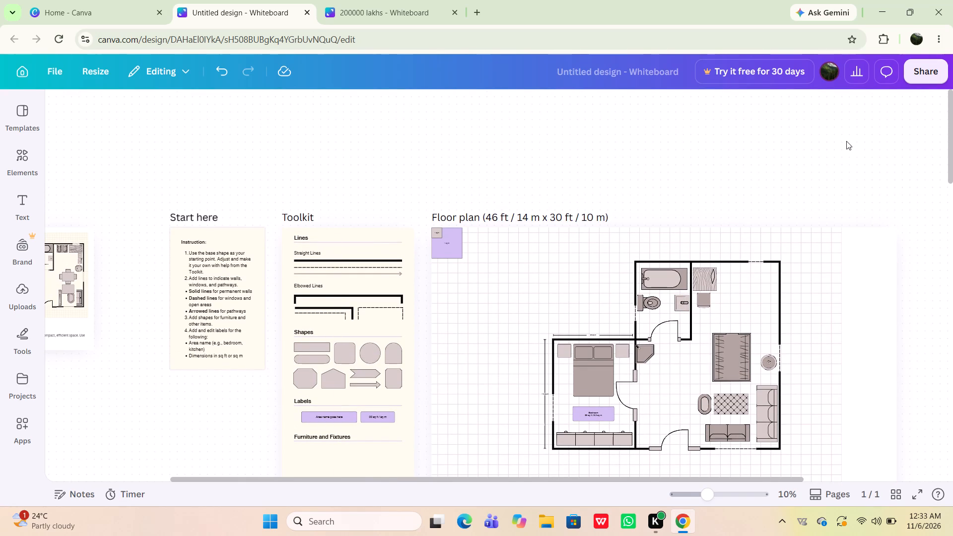
Review the furnished floor plan, the remaining toolkit items and the aerobic respiration frames across the whiteboard.
scroll(846, 141, down, 4)
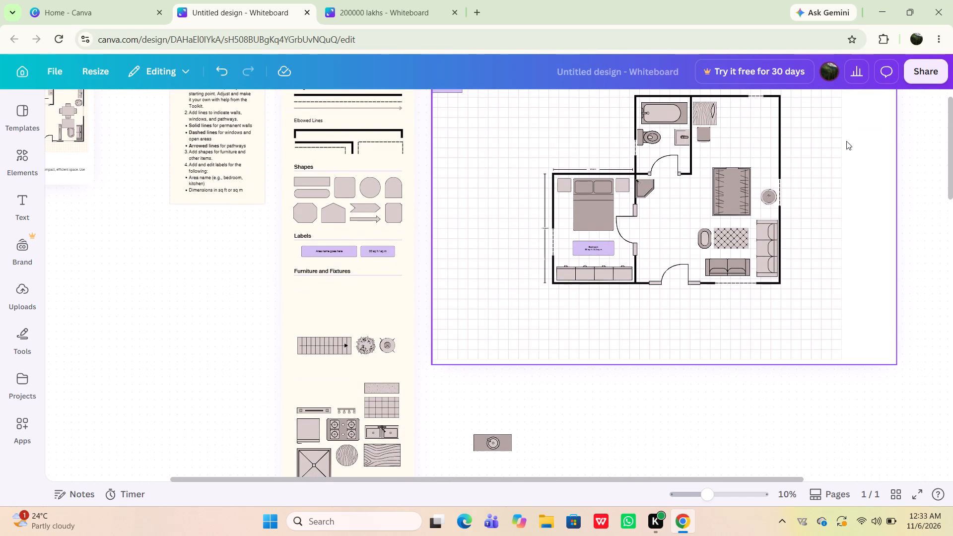
scroll(846, 141, down, 3)
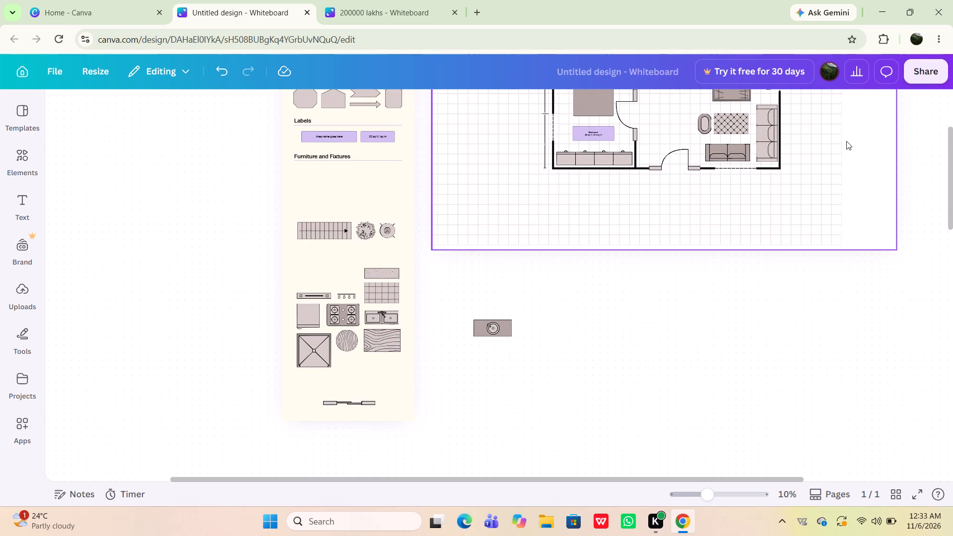
scroll(846, 141, up, 4)
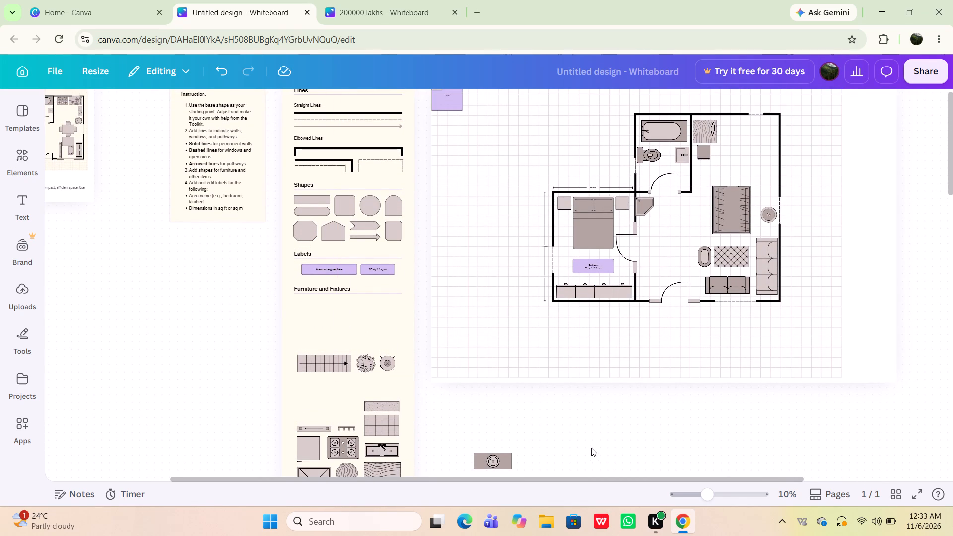
scroll(591, 448, down, 2)
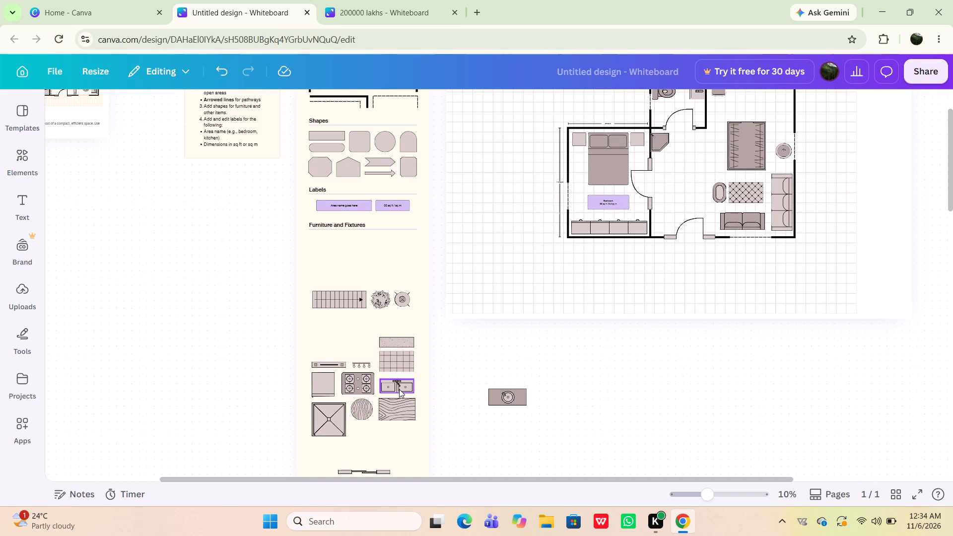
scroll(399, 389, down, 9)
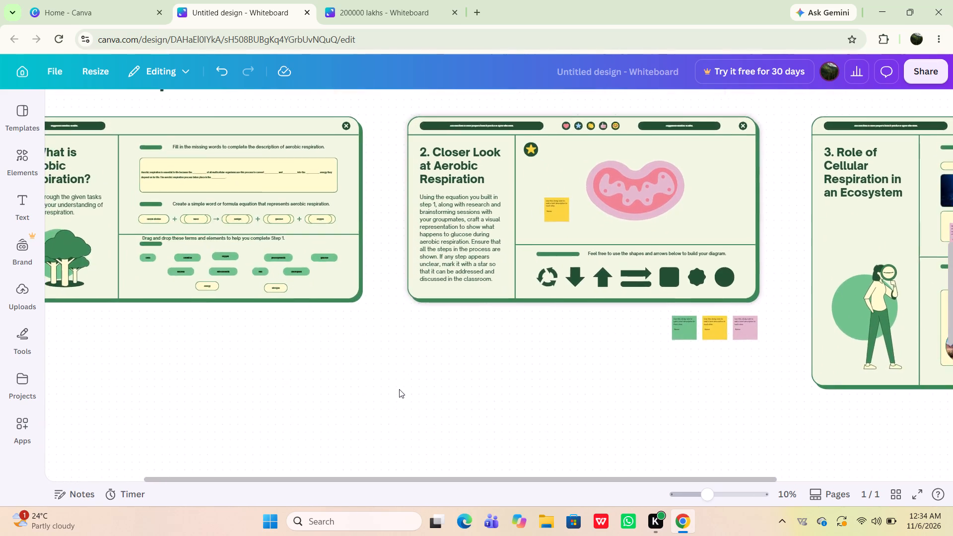
scroll(399, 389, down, 1)
scroll(399, 389, up, 4)
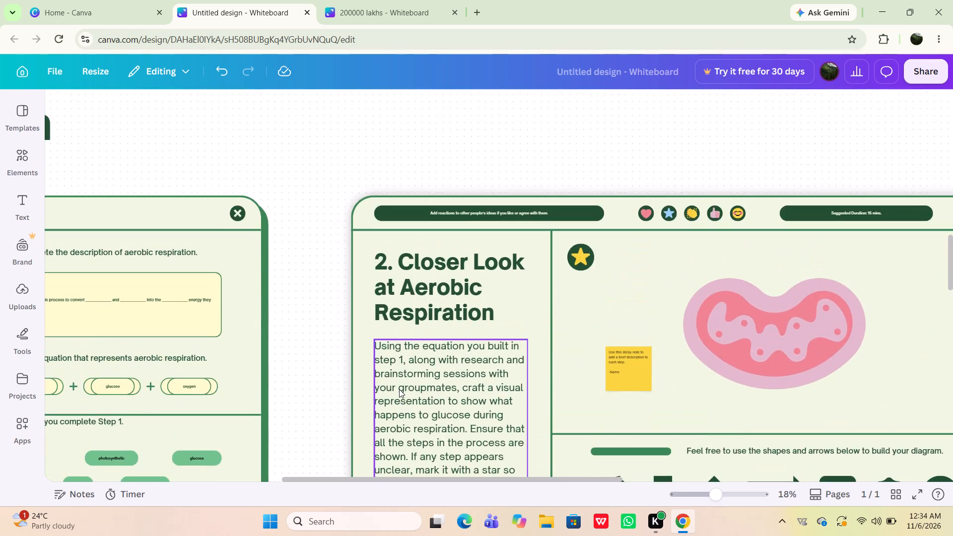
scroll(399, 389, up, 7)
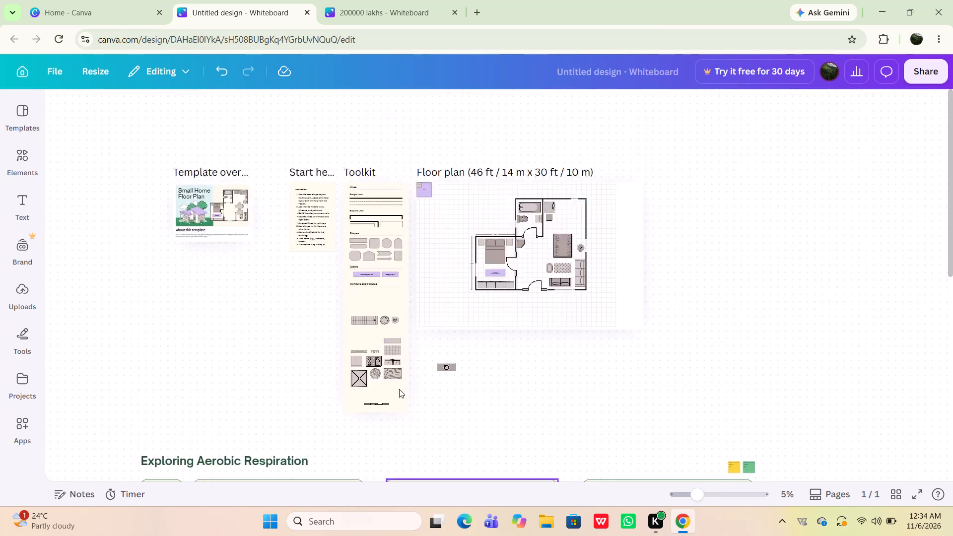
scroll(399, 389, up, 6)
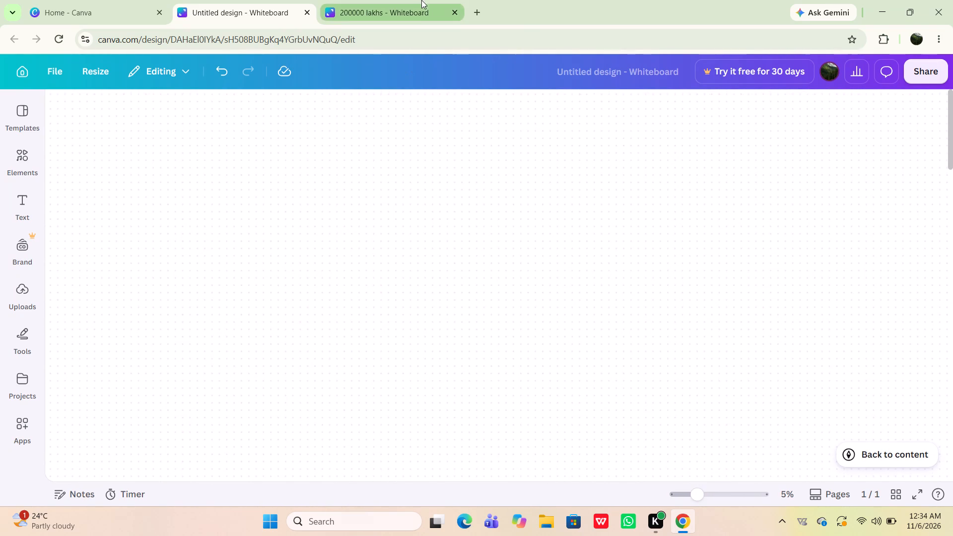
scroll(404, 353, down, 13)
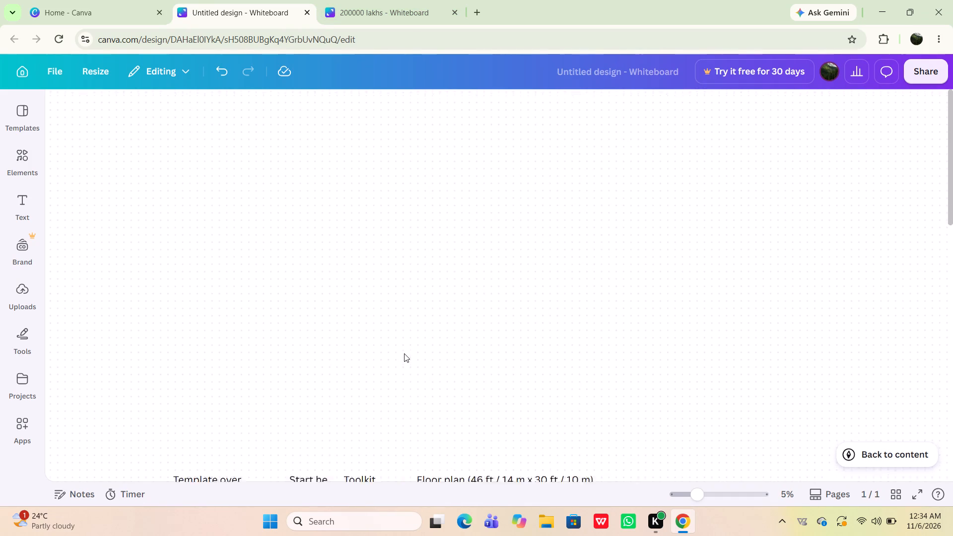
scroll(404, 353, down, 1)
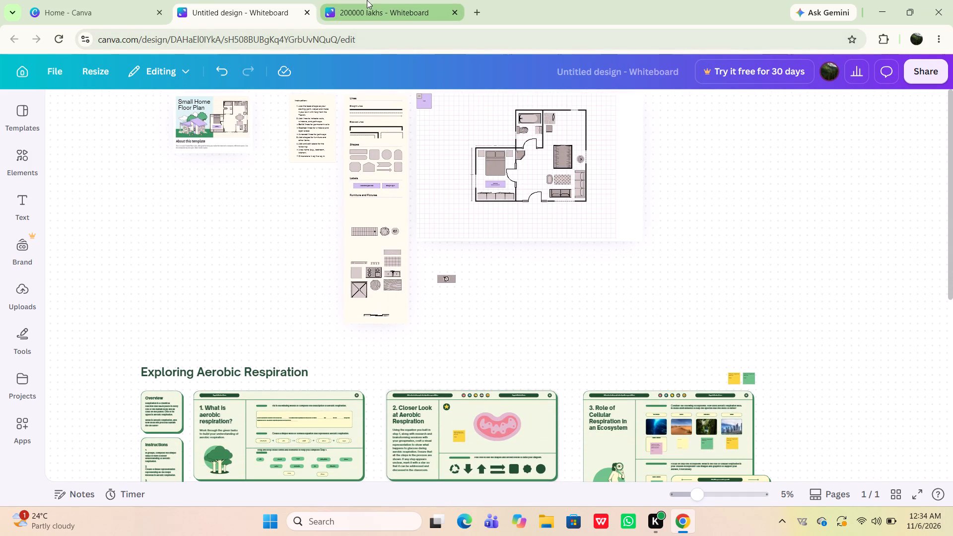
Switch to the already open "200000 lakhs" whiteboard.
click(367, 9)
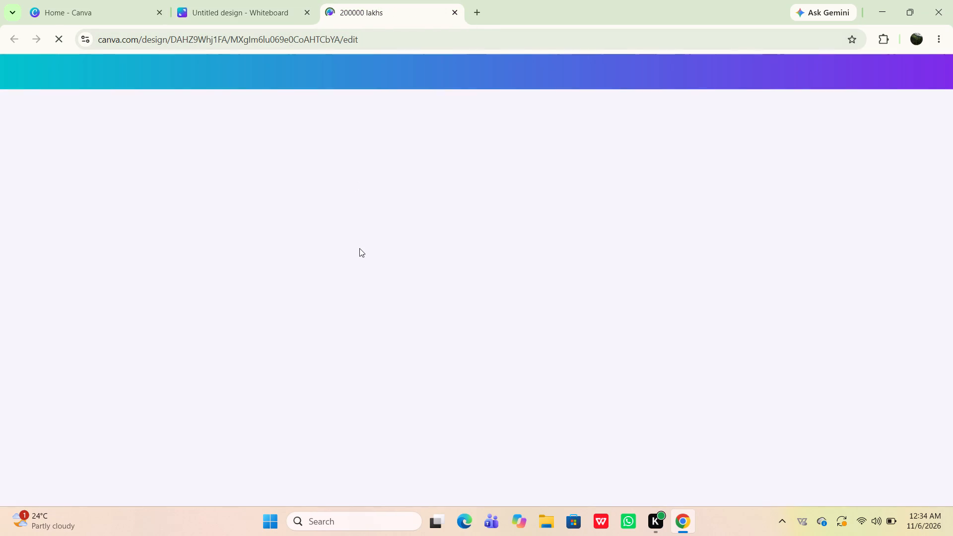
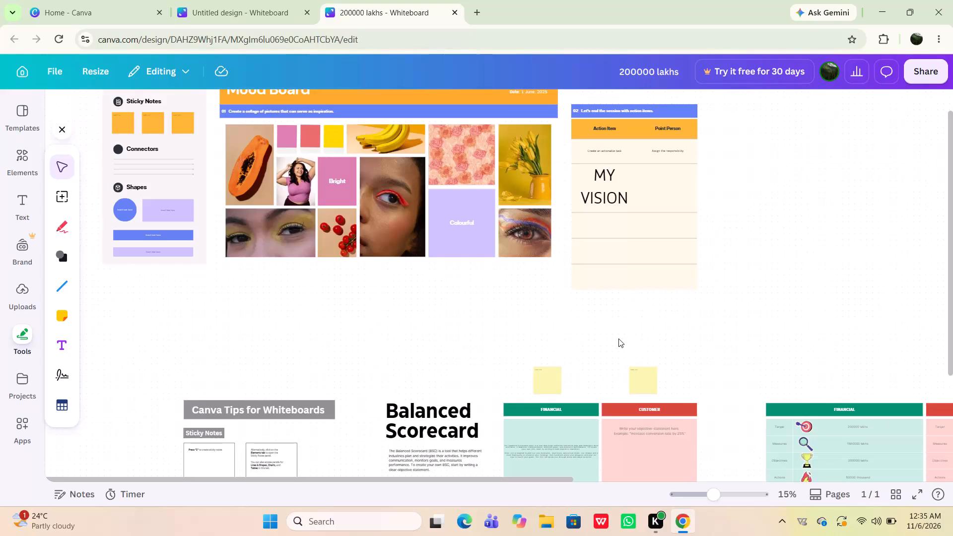
Examine the Balanced Scorecard section and the whiteboard tips beside it.
scroll(618, 338, down, 4)
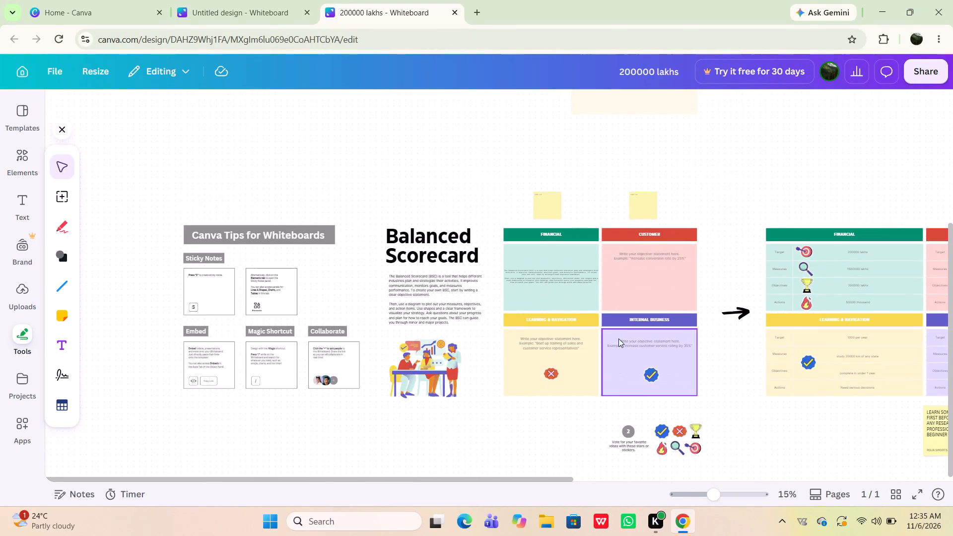
scroll(618, 338, right, 1)
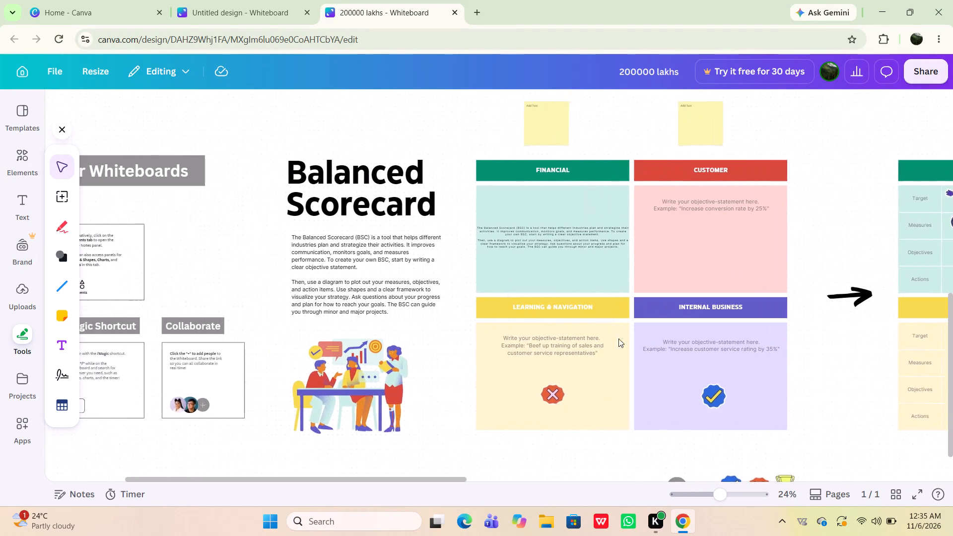
scroll(618, 338, right, 1)
scroll(618, 338, up, 2)
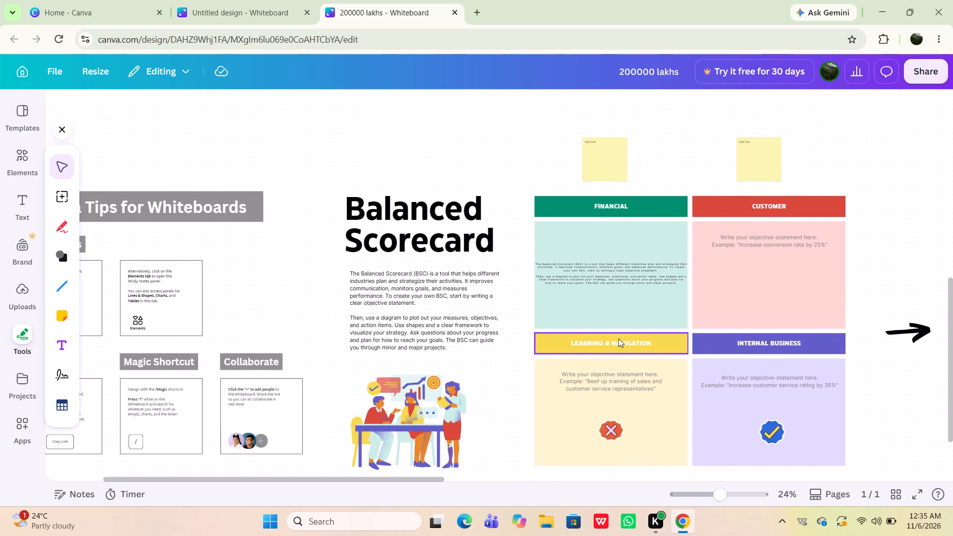
scroll(618, 338, down, 1)
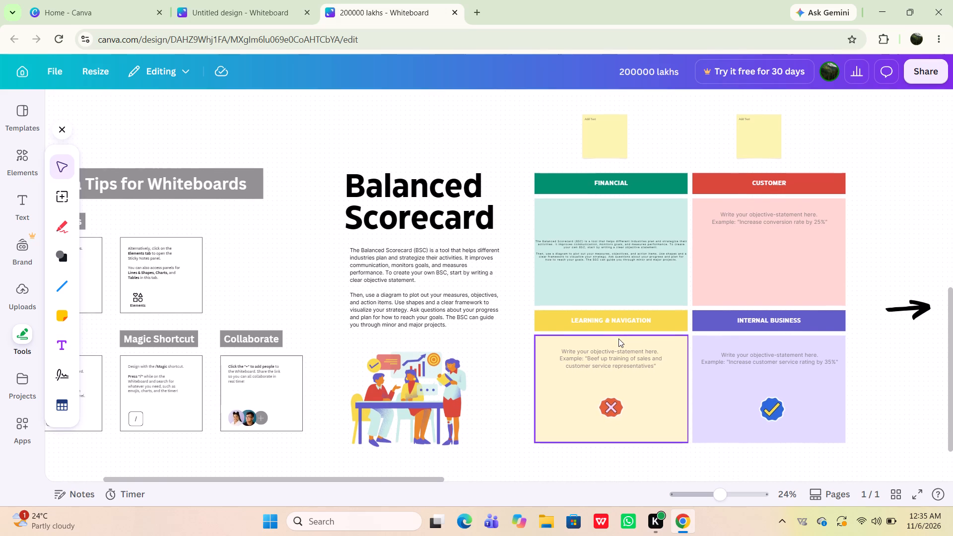
scroll(618, 338, down, 1)
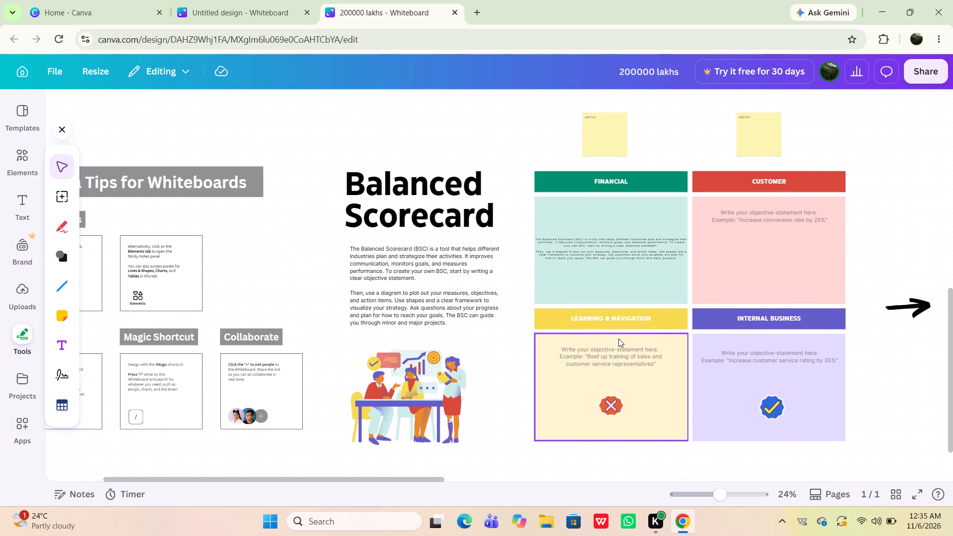
scroll(618, 338, down, 1)
scroll(618, 338, up, 1)
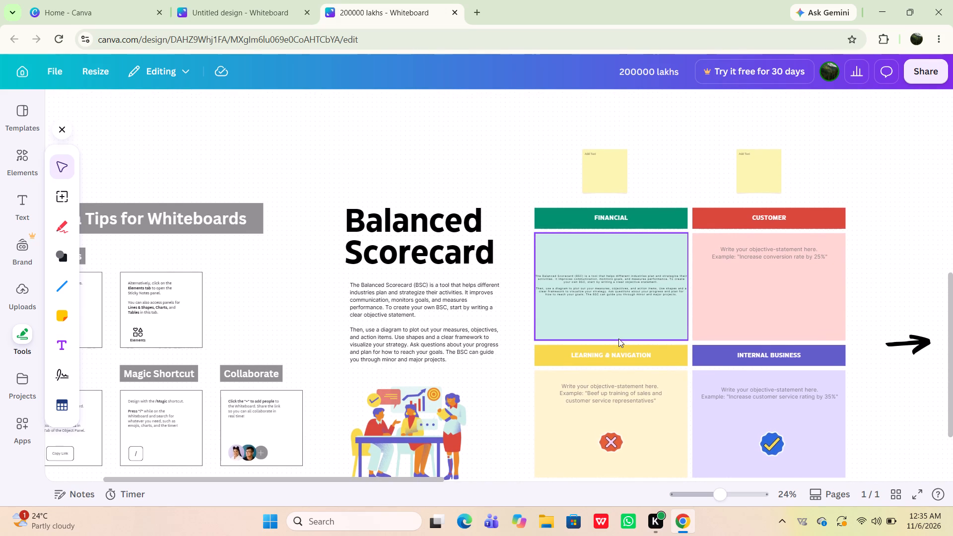
scroll(618, 338, up, 1)
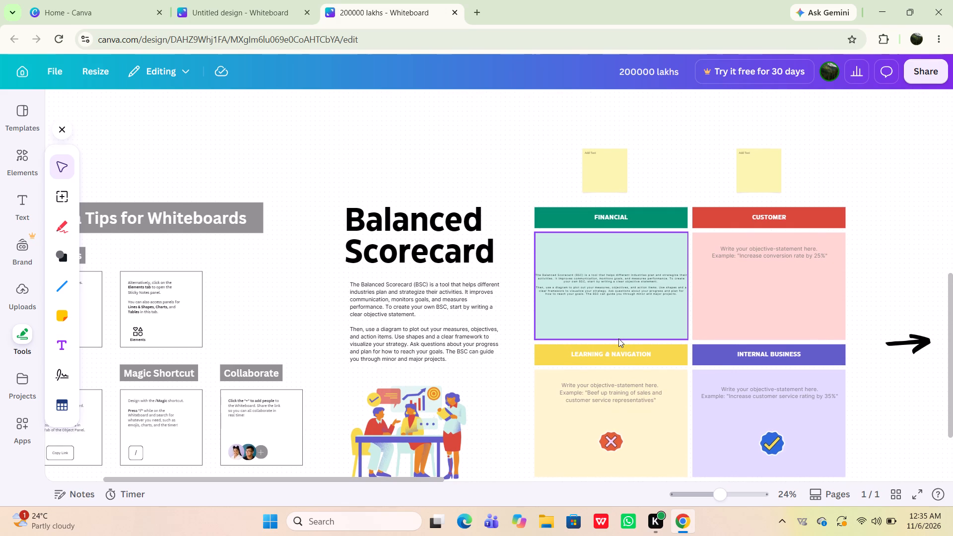
scroll(511, 278, right, 2)
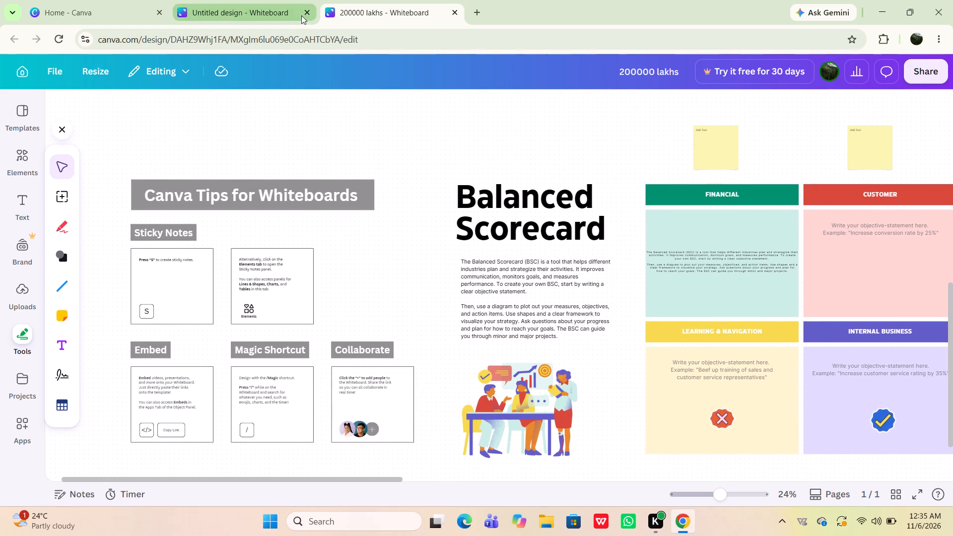
Switch back to the untitled whiteboard and glance over the furnished floor plan.
click(236, 6)
scroll(358, 223, up, 1)
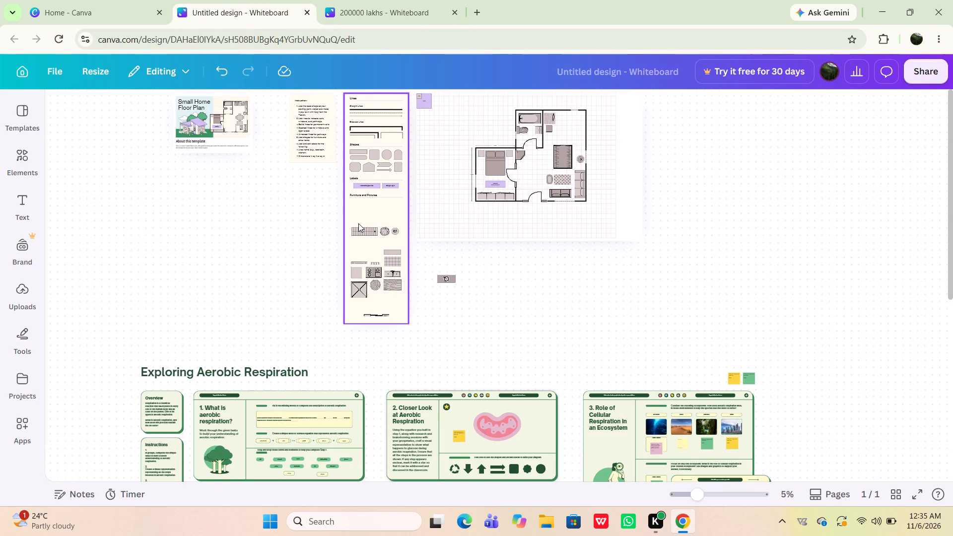
scroll(358, 223, up, 2)
Open the whiteboard named "S" from the recent designs on the Canva home page.
click(81, 11)
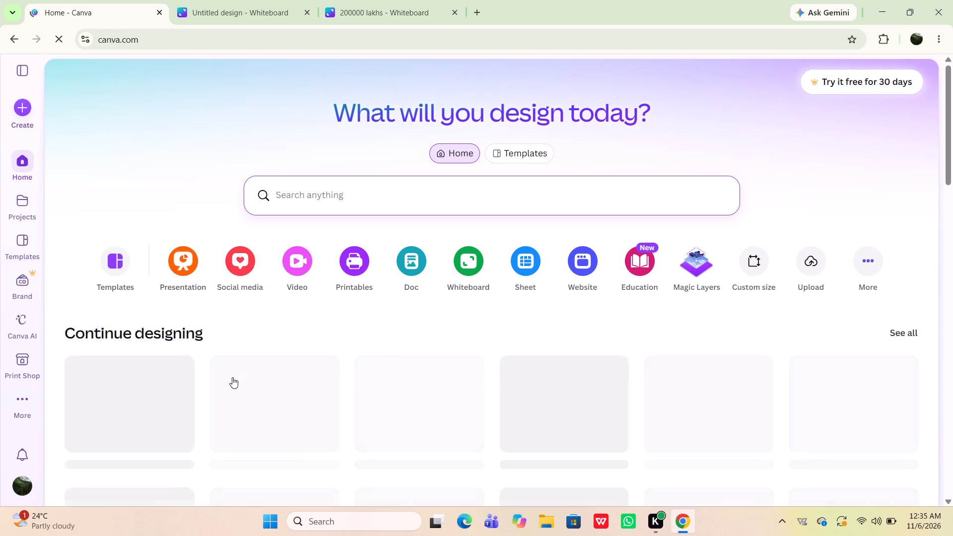
scroll(422, 411, down, 1)
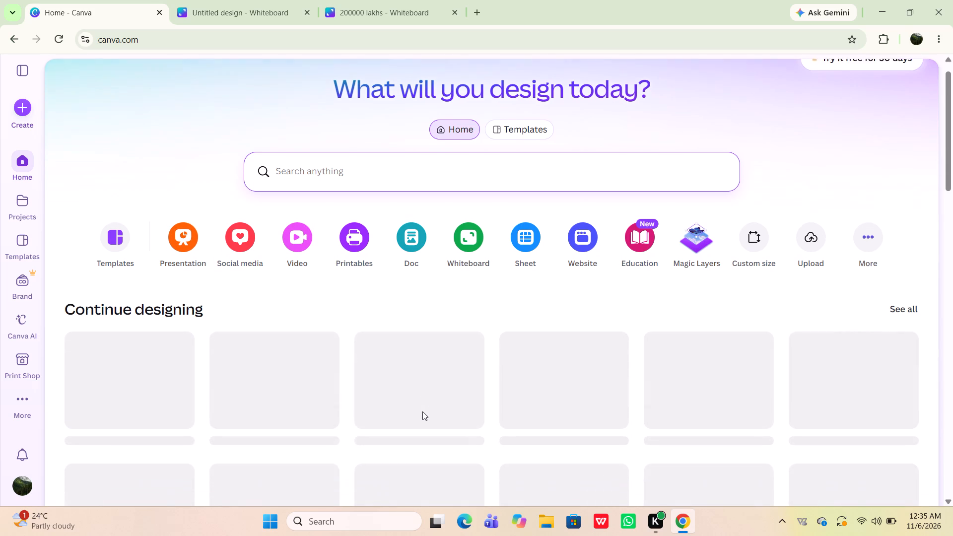
scroll(422, 411, down, 1)
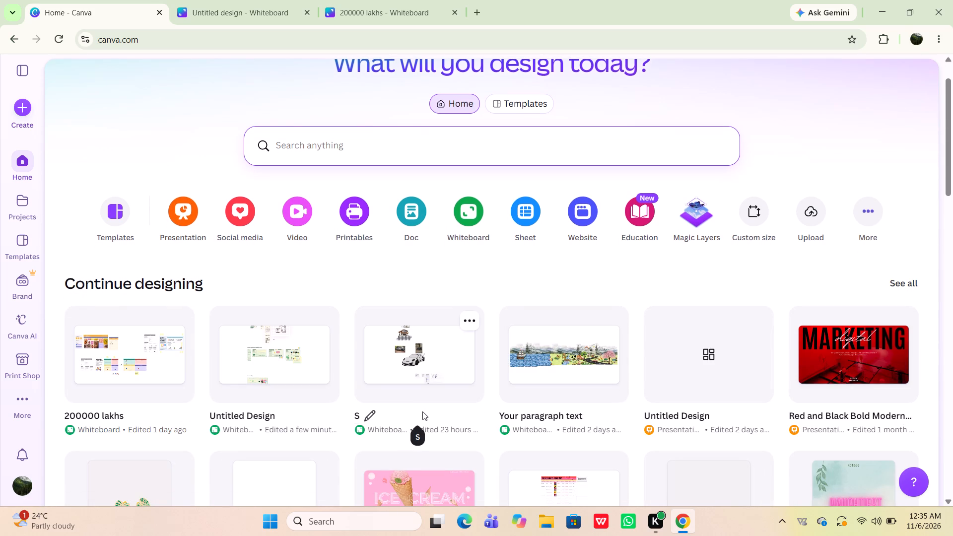
scroll(422, 411, down, 1)
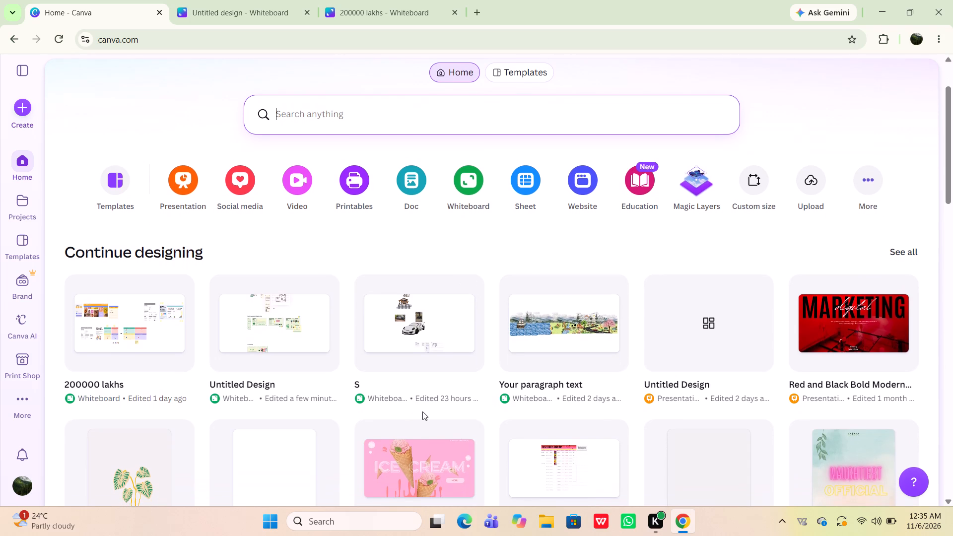
scroll(422, 411, down, 1)
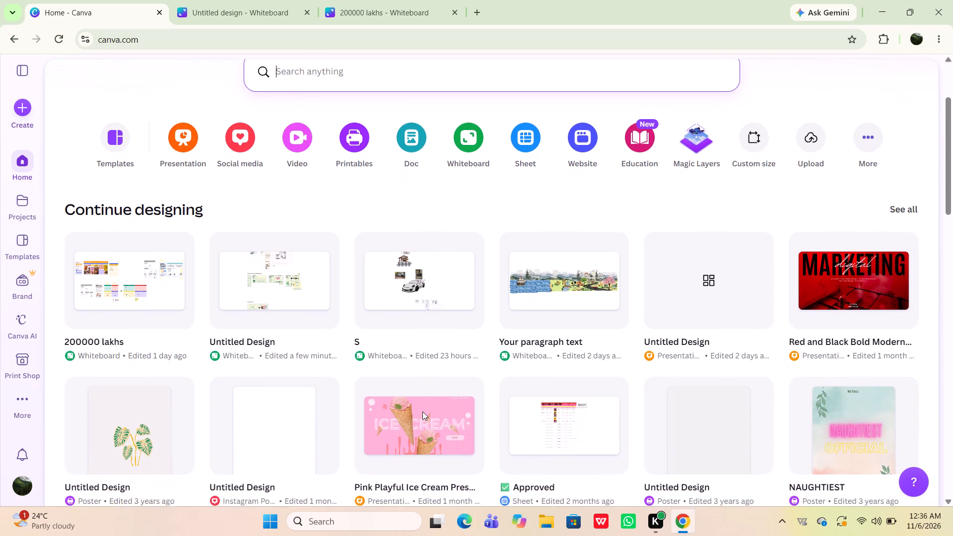
scroll(422, 411, down, 2)
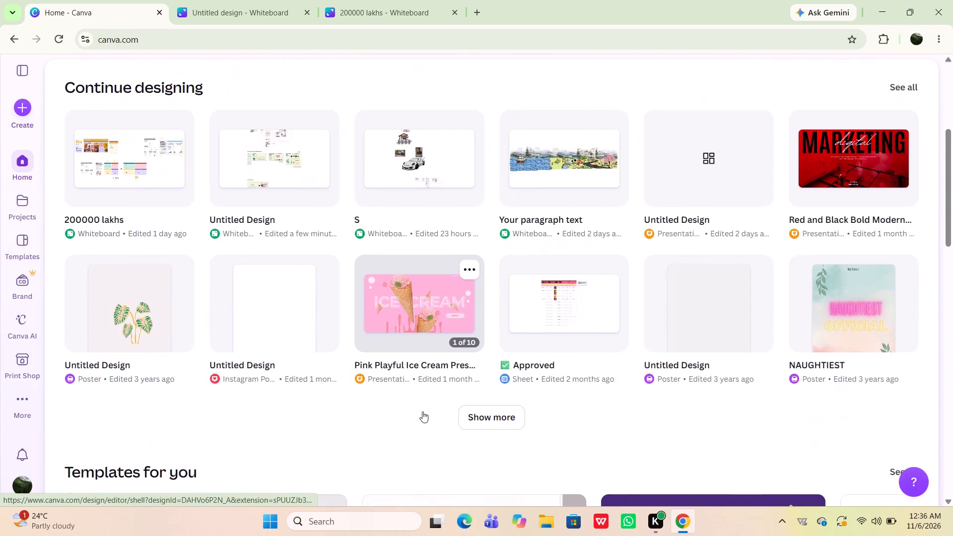
scroll(422, 411, down, 1)
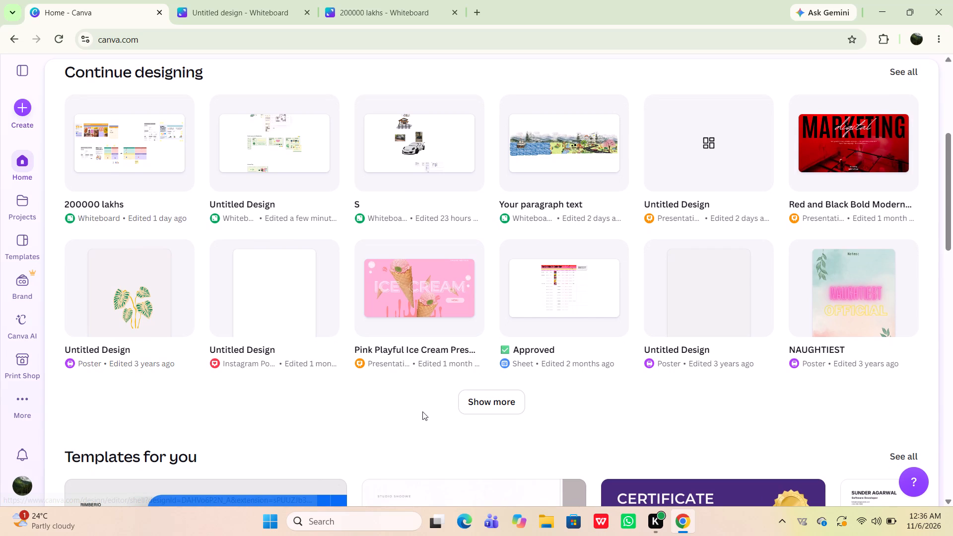
scroll(422, 411, up, 1)
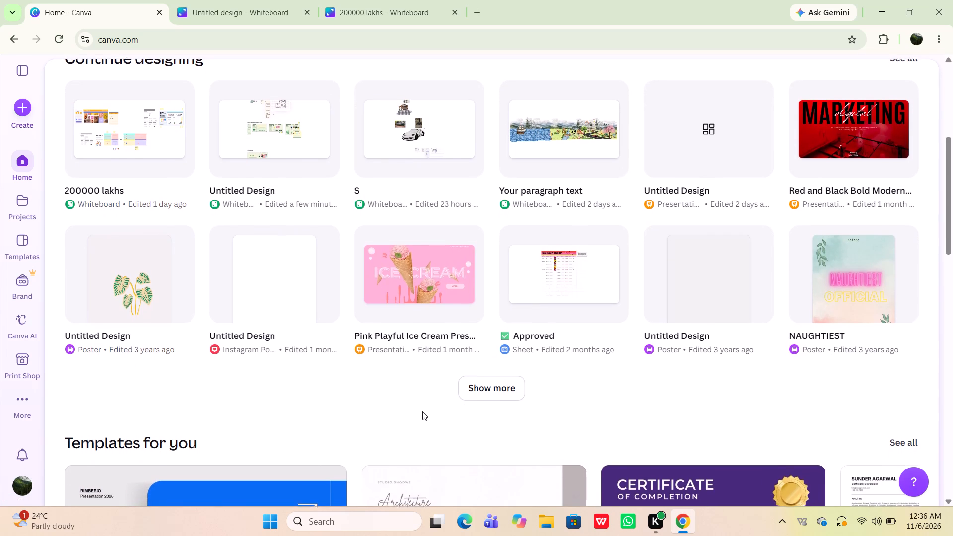
scroll(422, 411, up, 2)
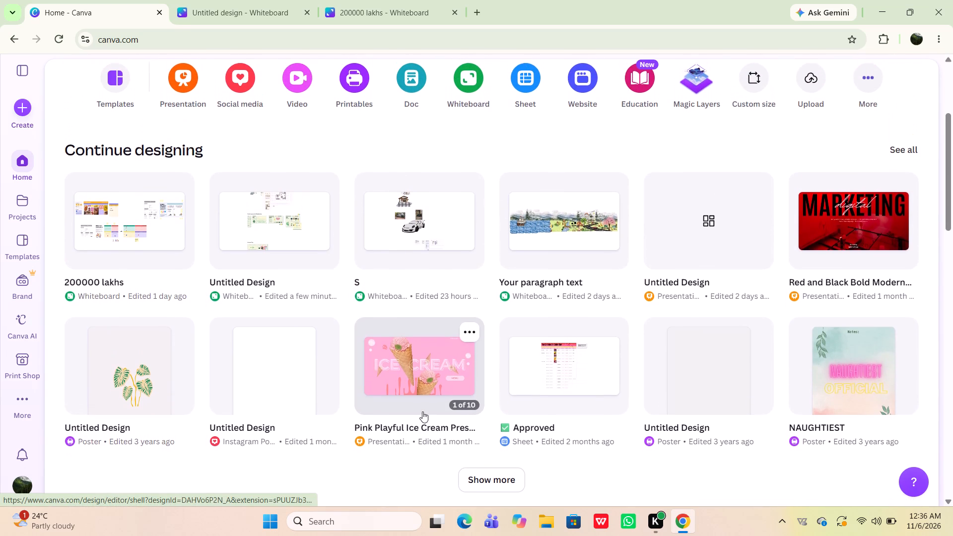
scroll(422, 411, up, 1)
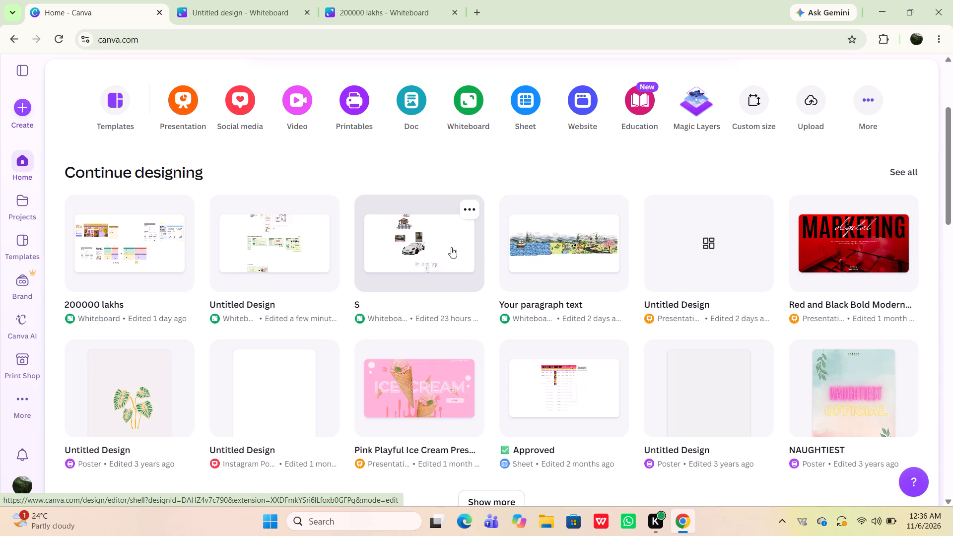
double_click(451, 247)
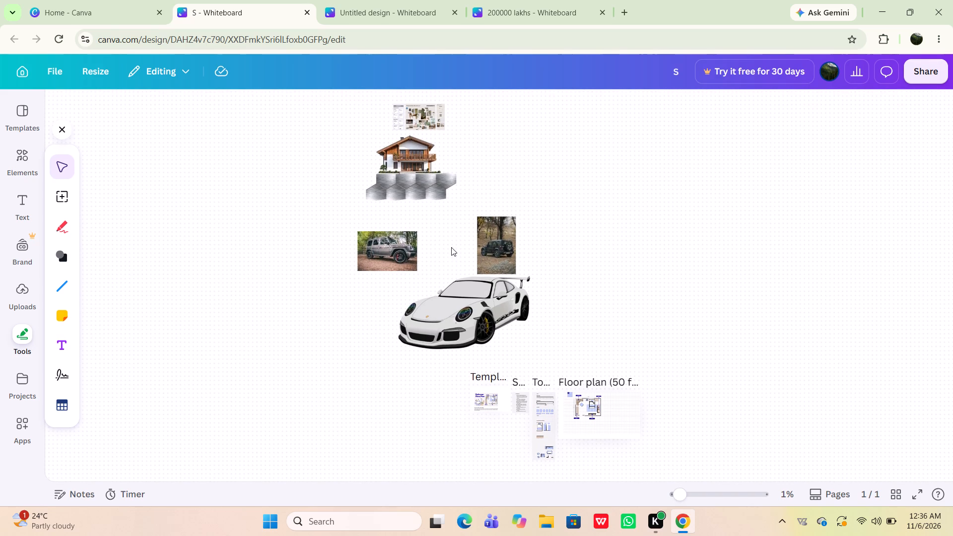
Examine the "S" whiteboard's house and car images, then the Dream Home Moodboard with its Canva tips and Home Decor frames up close.
scroll(451, 247, up, 1)
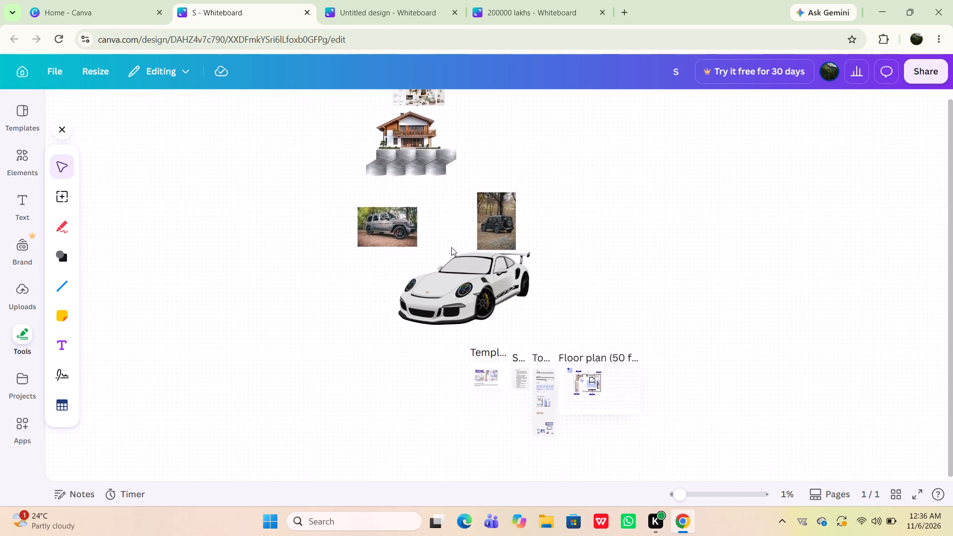
scroll(451, 247, up, 2)
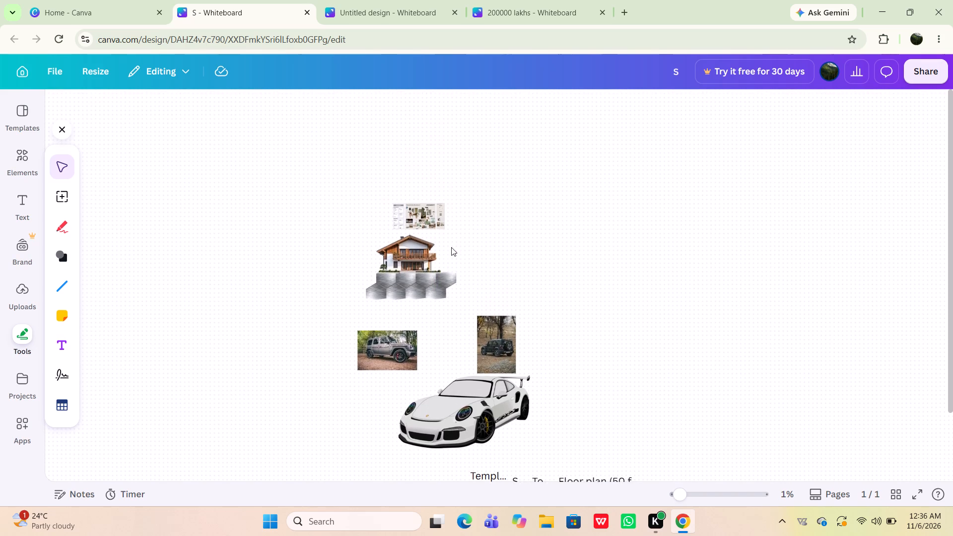
scroll(451, 247, up, 1)
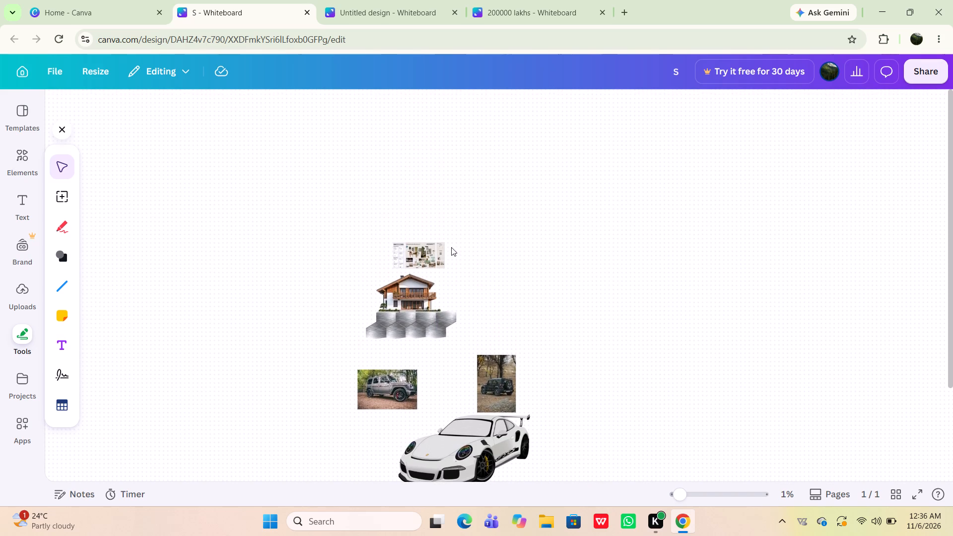
scroll(451, 247, up, 1)
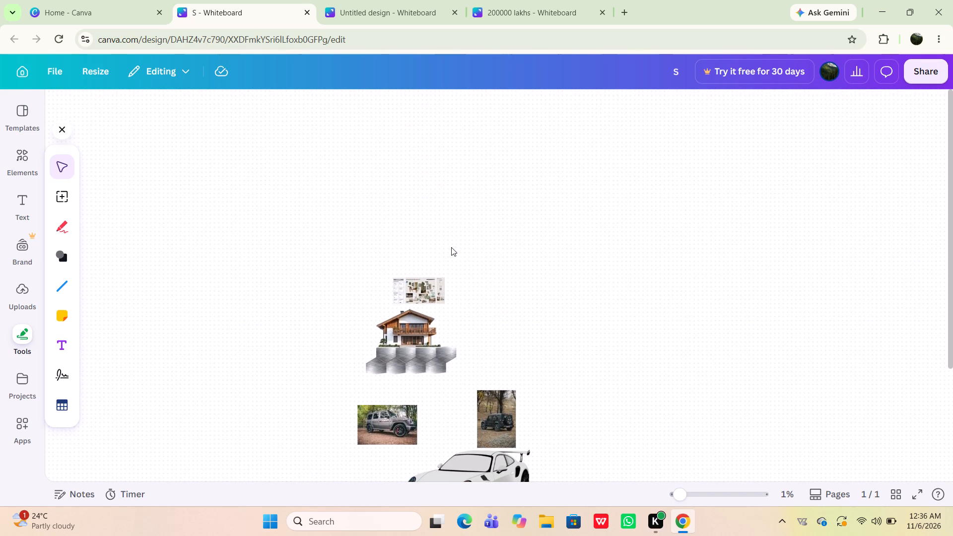
scroll(451, 247, down, 1)
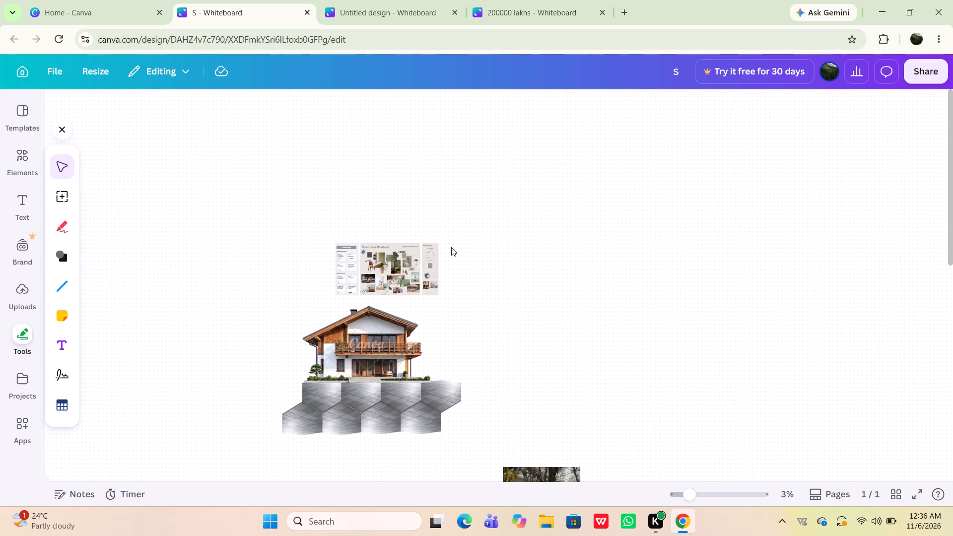
scroll(451, 247, down, 1)
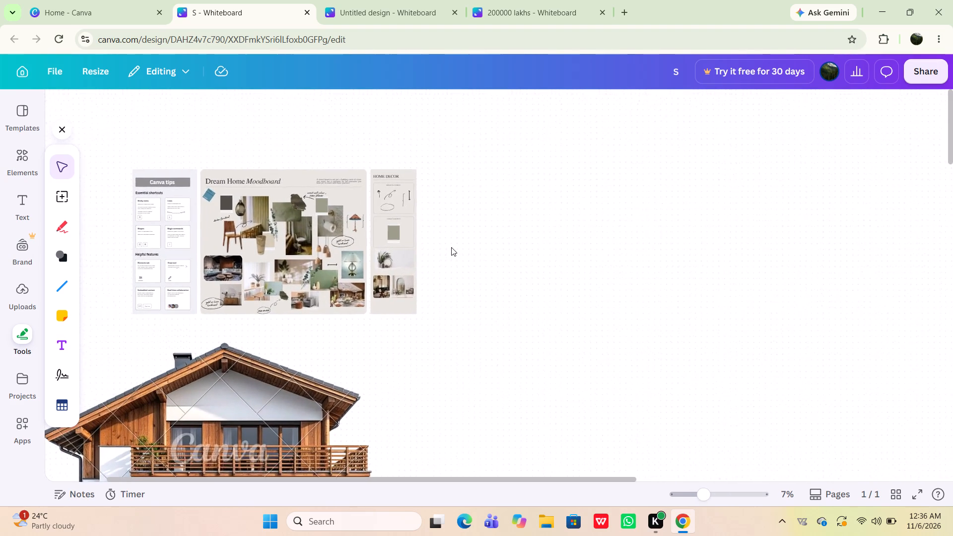
scroll(451, 247, right, 1)
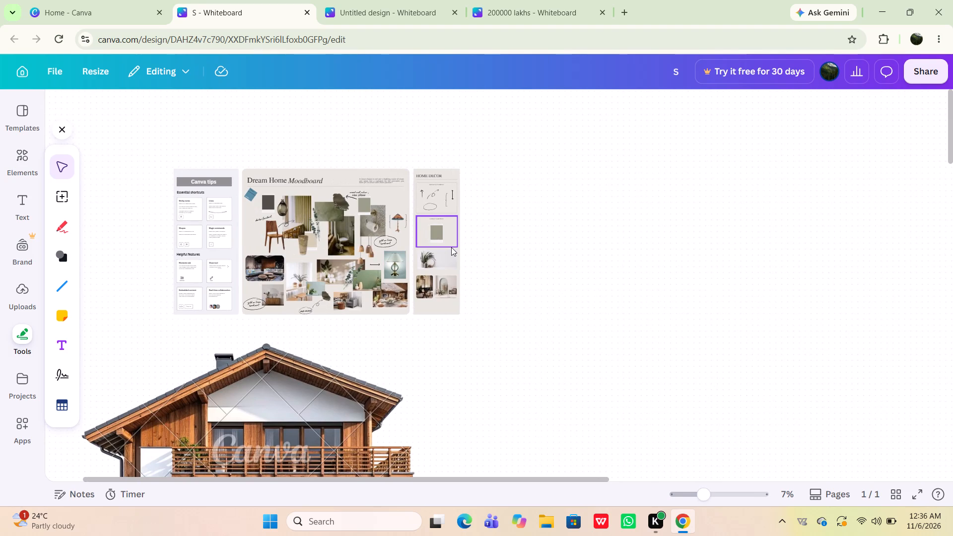
scroll(451, 247, down, 2)
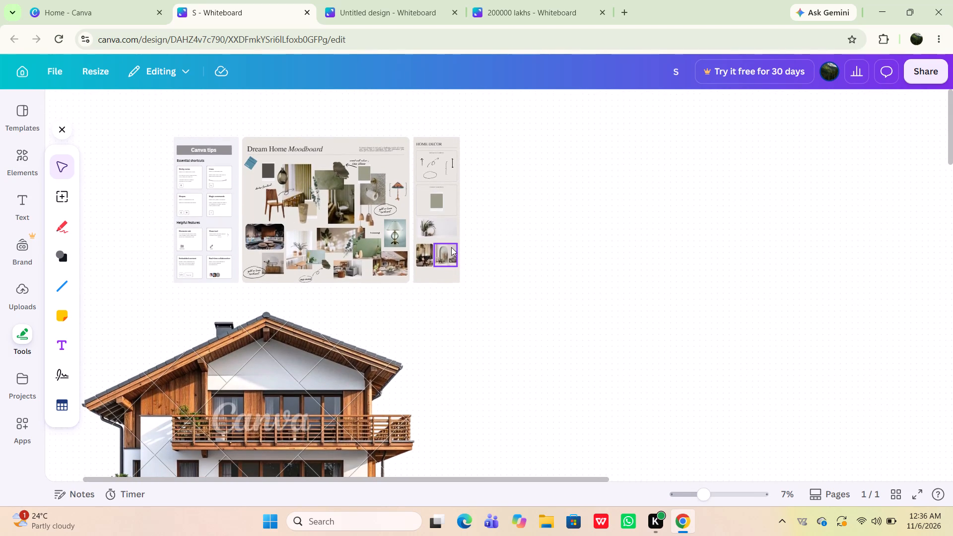
scroll(451, 247, down, 2)
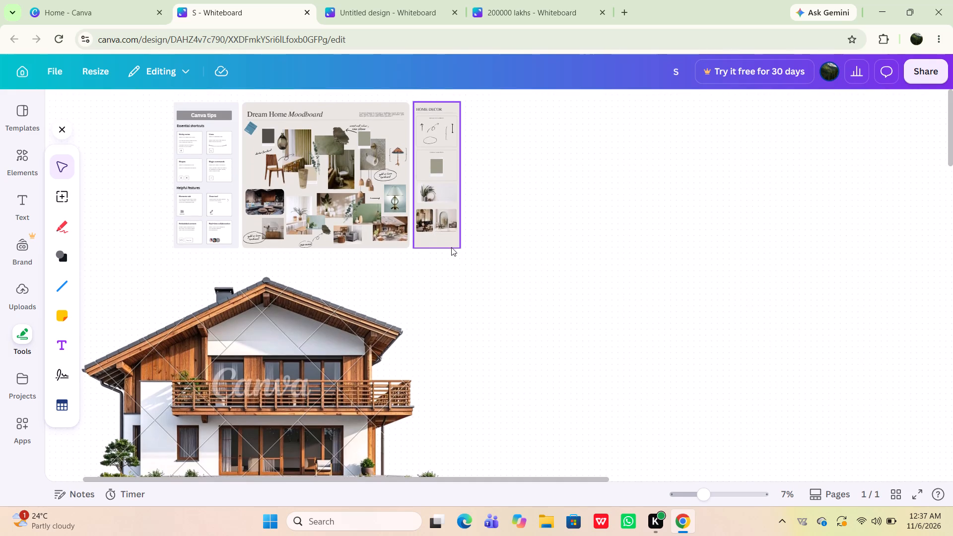
scroll(451, 247, right, 2)
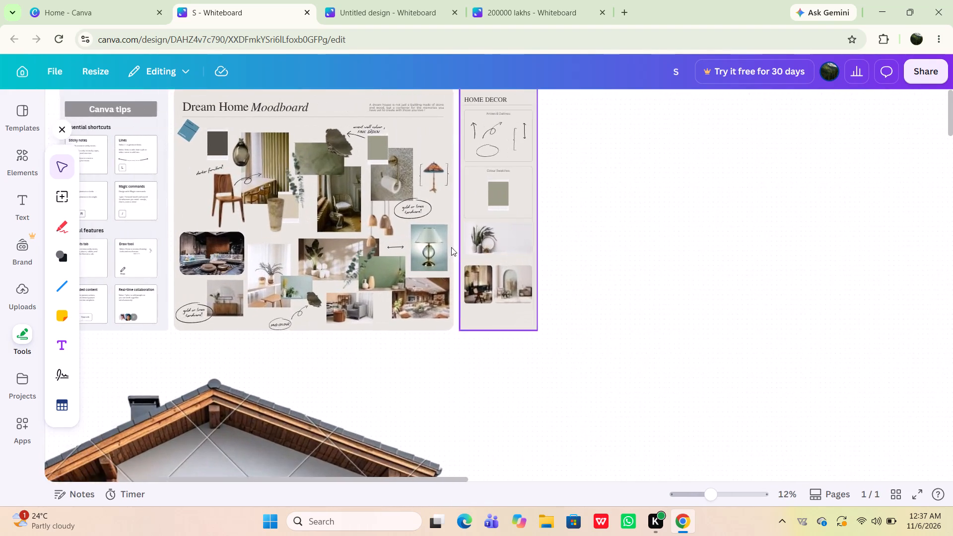
scroll(451, 247, right, 2)
scroll(451, 247, up, 1)
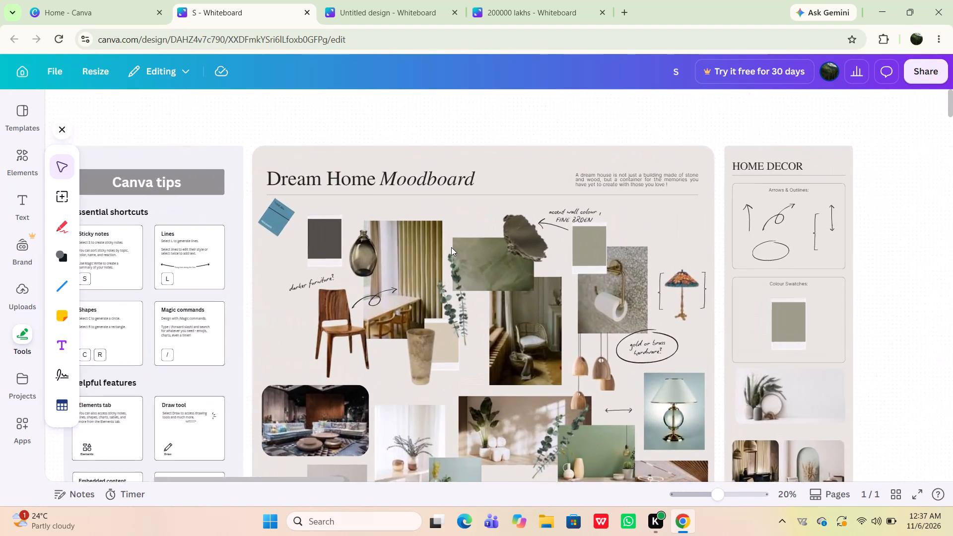
scroll(451, 247, down, 2)
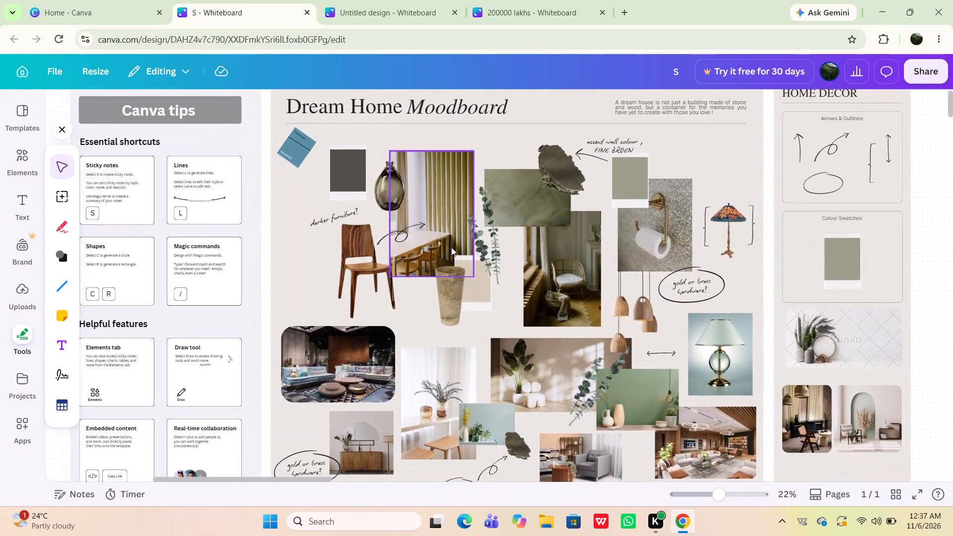
Shift the dark lounge photo with the round coffee tables slightly within the Dream Home Moodboard.
scroll(451, 247, down, 1)
scroll(451, 247, up, 1)
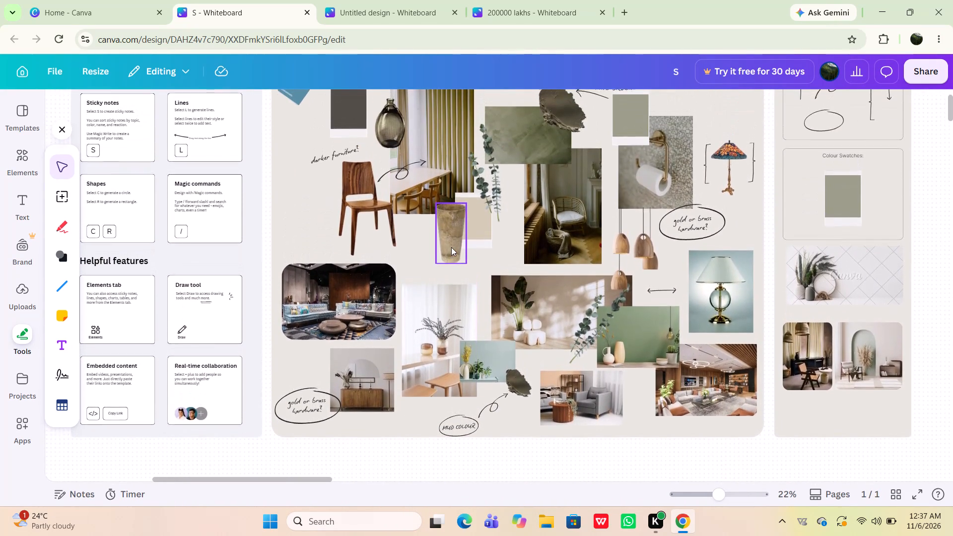
scroll(451, 247, up, 1)
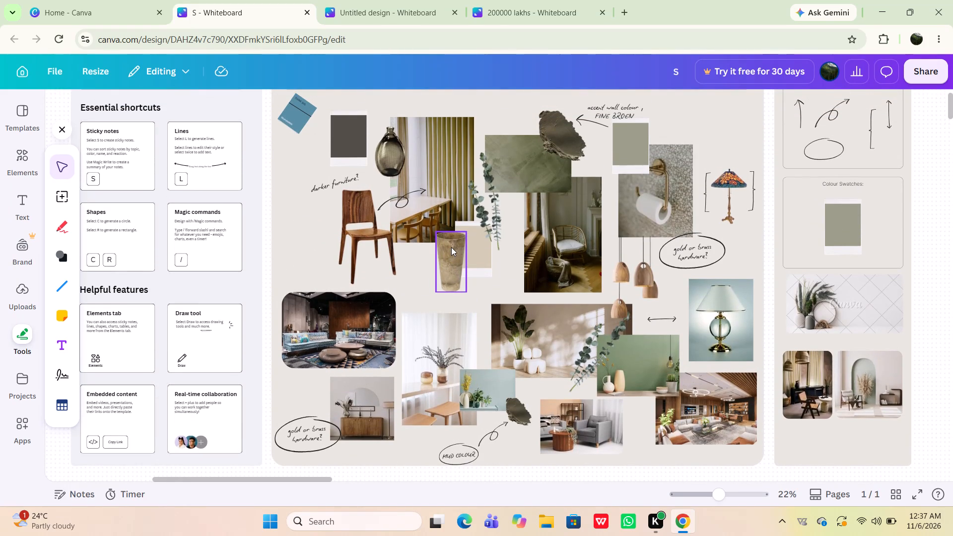
scroll(451, 247, down, 1)
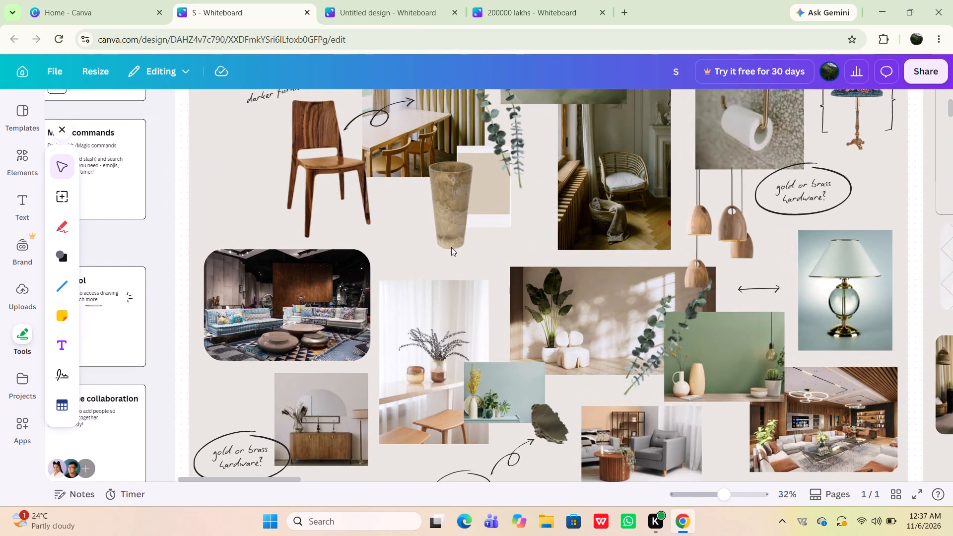
double_click(332, 323)
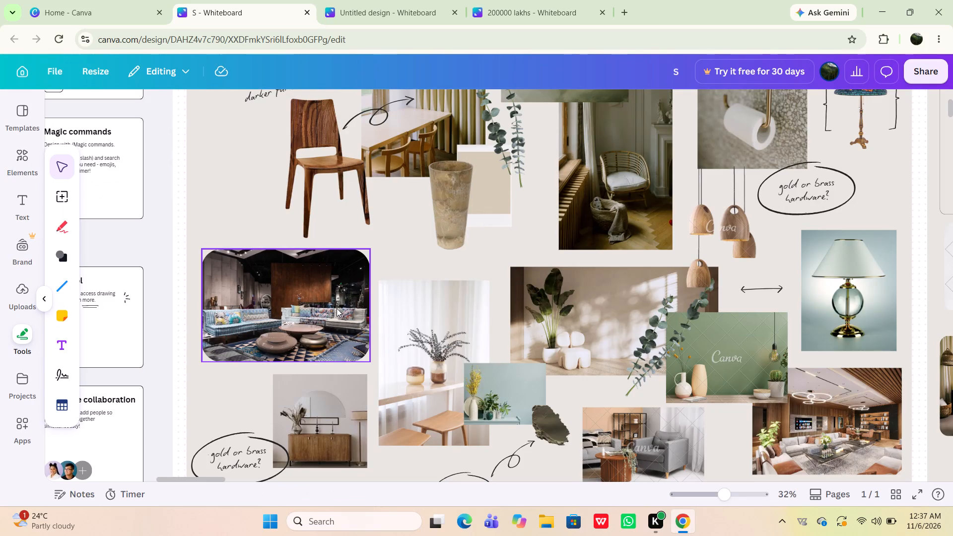
drag(293, 287, 306, 268)
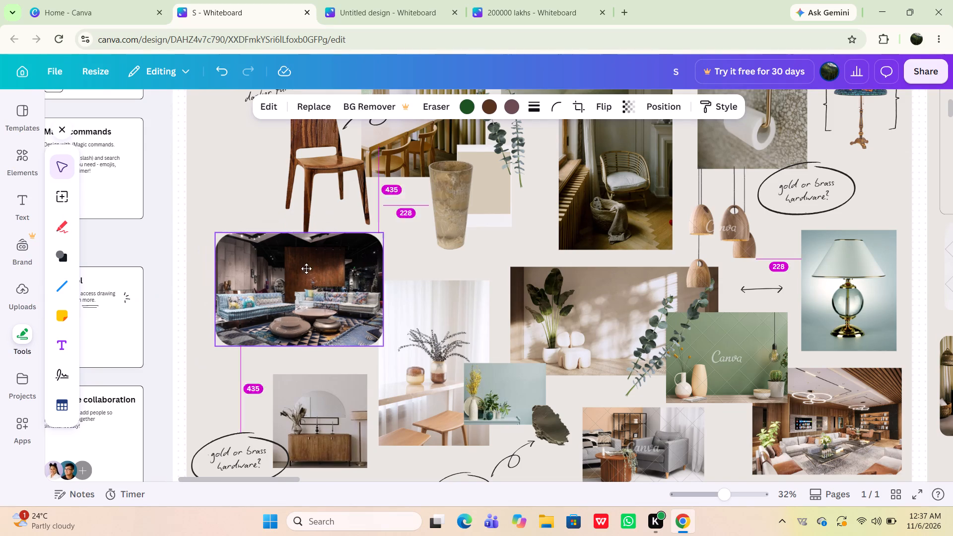
drag(306, 268, 299, 284)
In the untitled whiteboard, move the Toolkit's arch, rounded square, circle, pentagon and octagon shapes into the empty grid area beside the floor plan's bedroom.
click(350, 12)
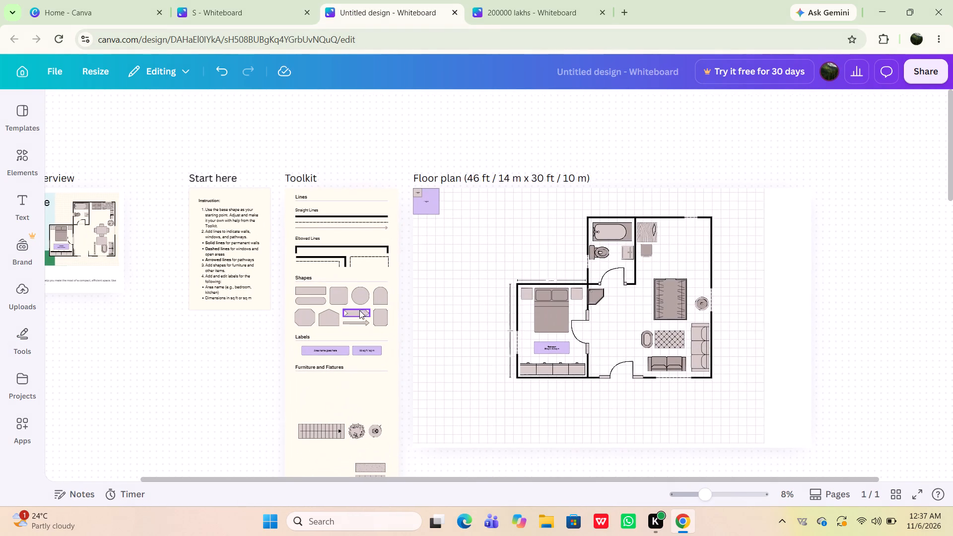
drag(377, 295, 465, 224)
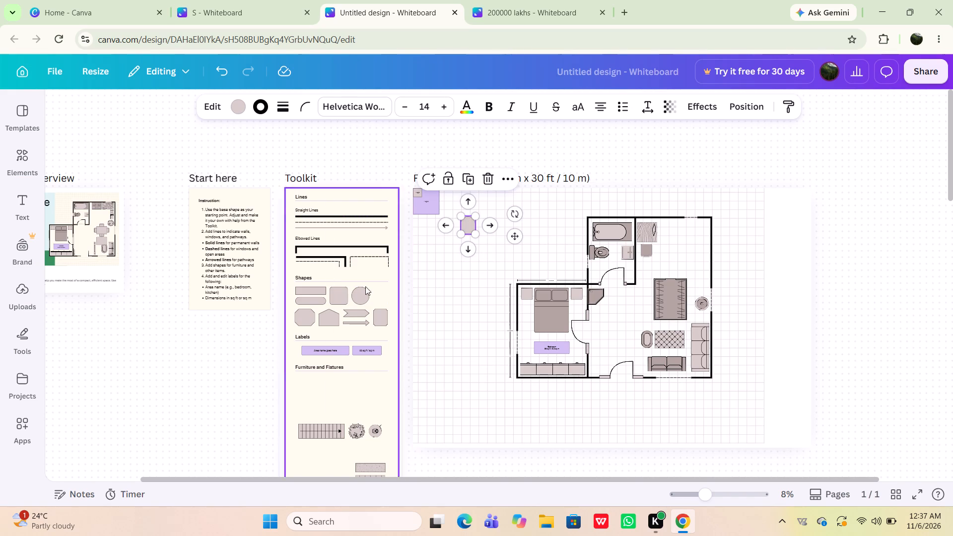
drag(335, 294, 440, 255)
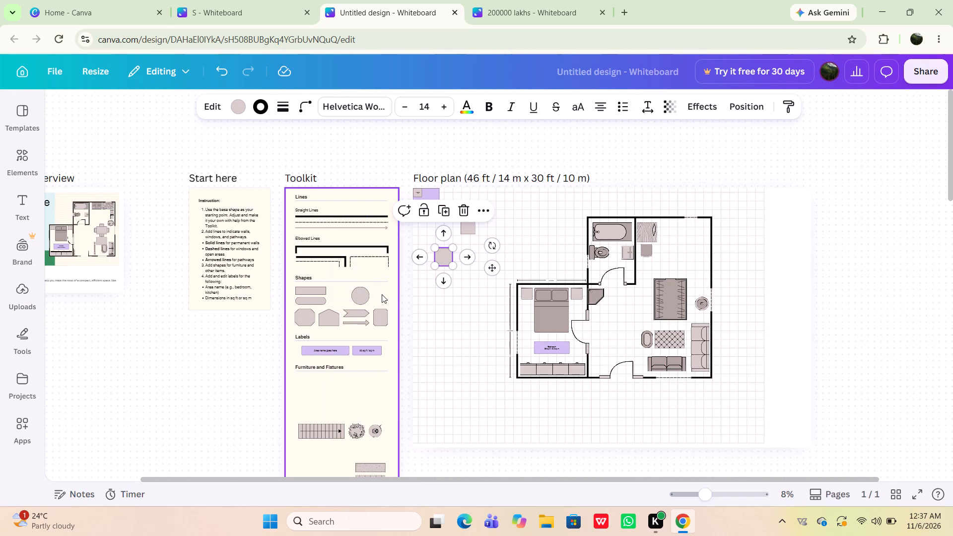
drag(358, 294, 464, 258)
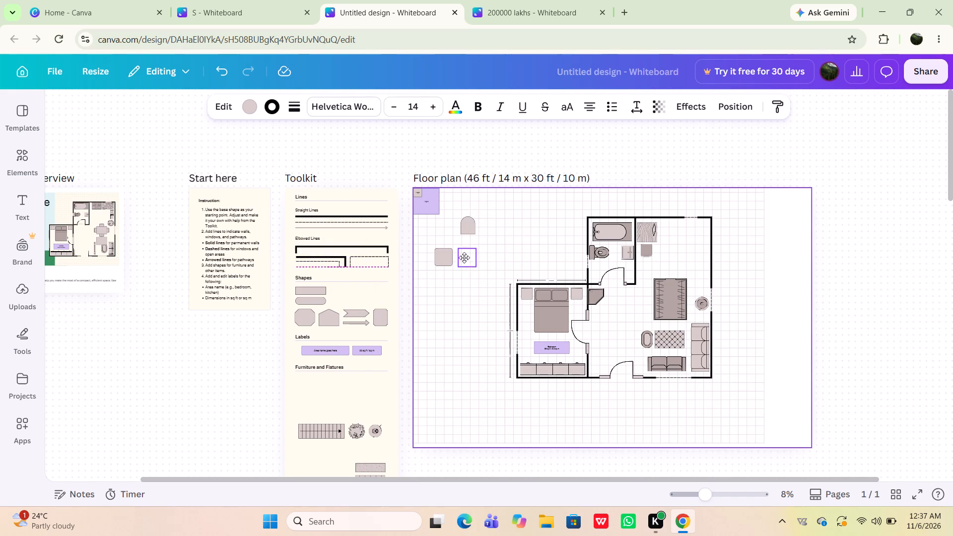
drag(464, 258, 466, 256)
drag(327, 321, 366, 305)
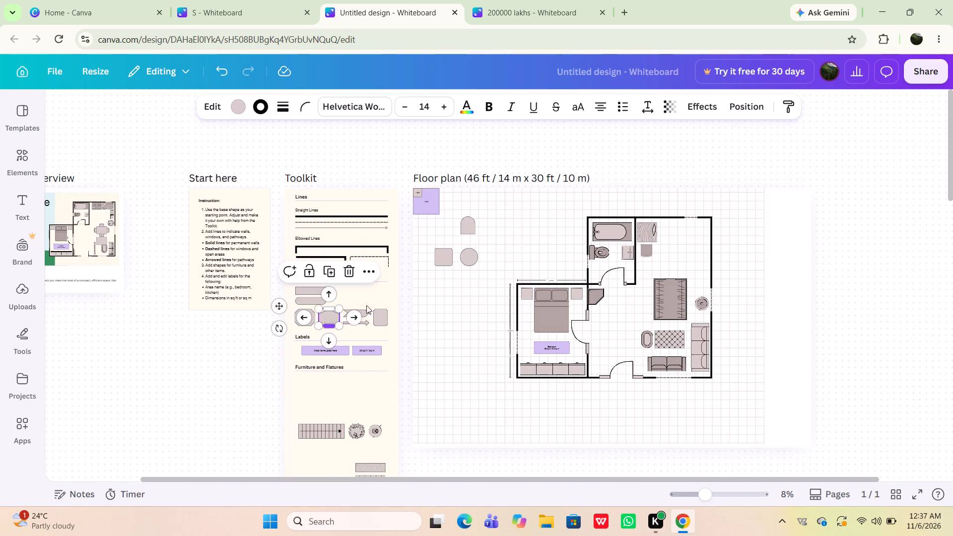
drag(366, 305, 441, 289)
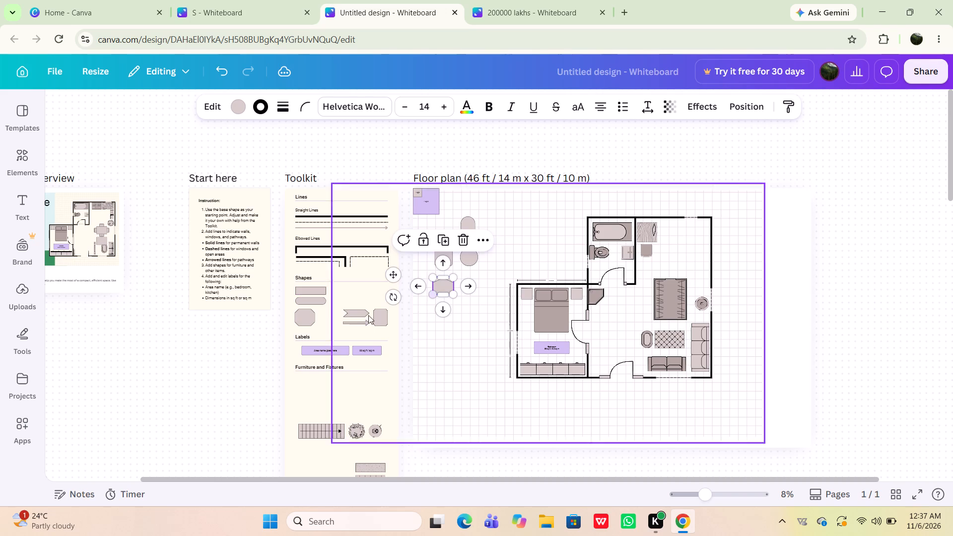
drag(305, 316, 475, 290)
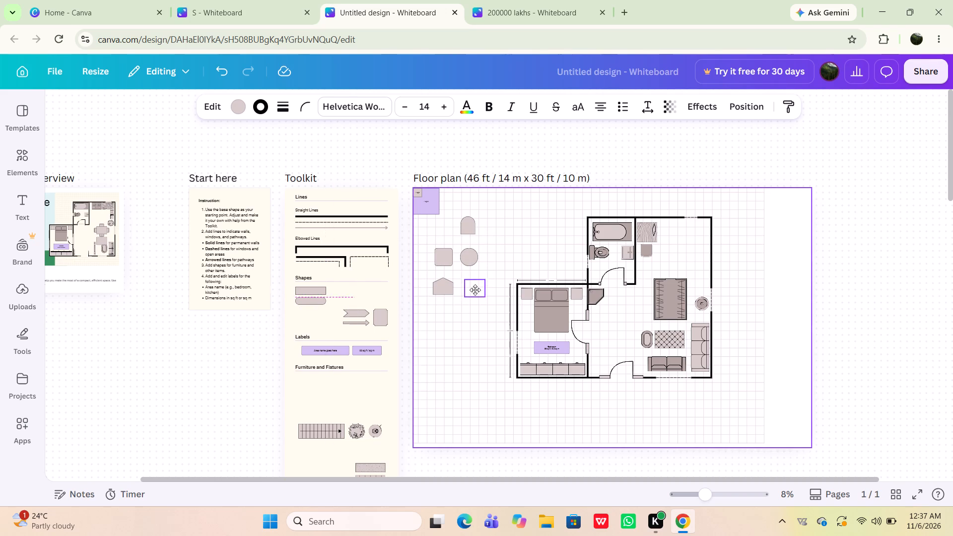
drag(475, 290, 475, 283)
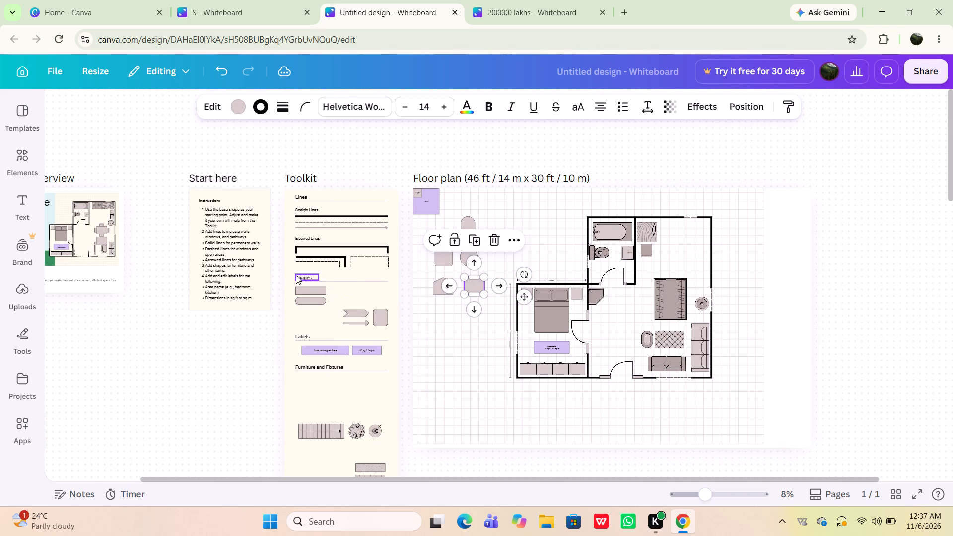
Move the Toolkit's remaining shapes, two bars, ribbon arrow, thin arrow and small rounded rectangle, into the group beside the floor plan.
drag(313, 291, 496, 225)
drag(312, 300, 473, 266)
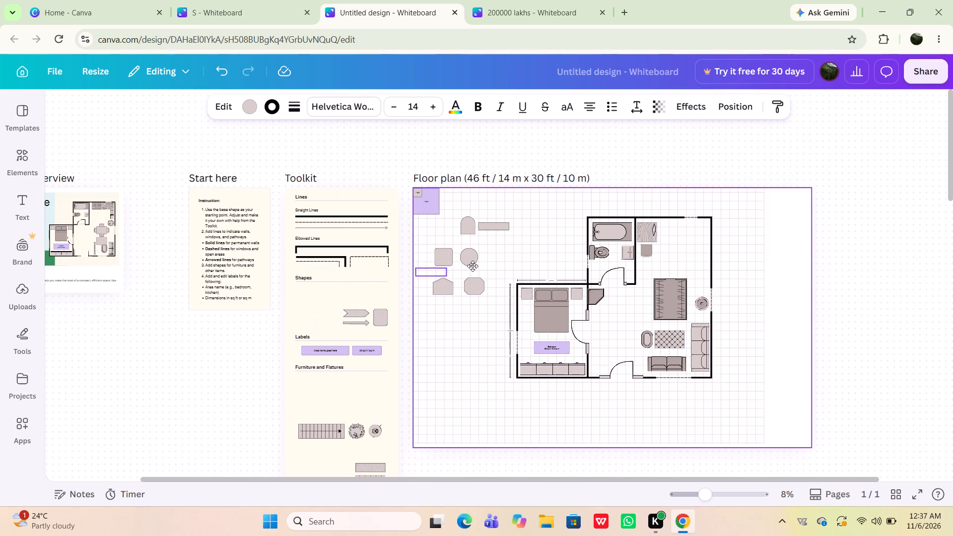
drag(473, 266, 496, 241)
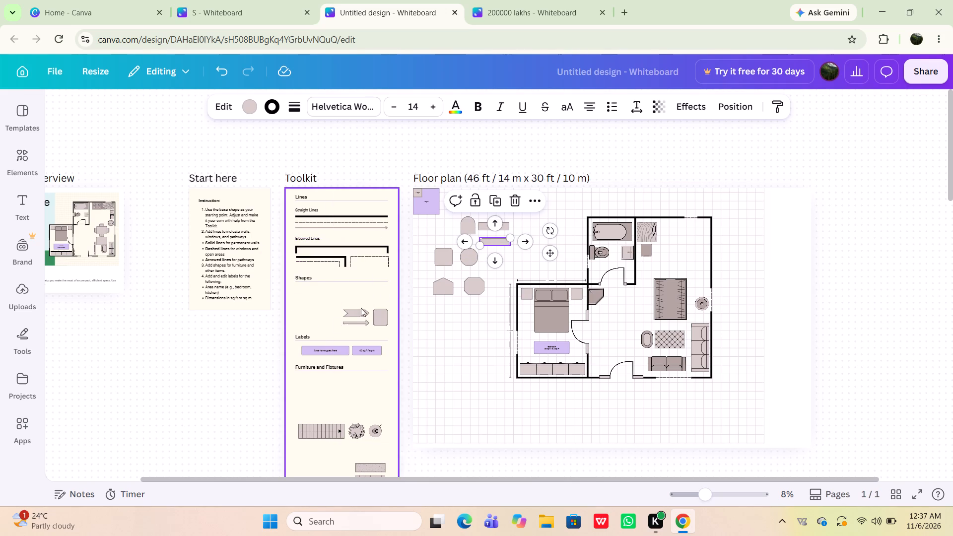
drag(358, 312, 503, 261)
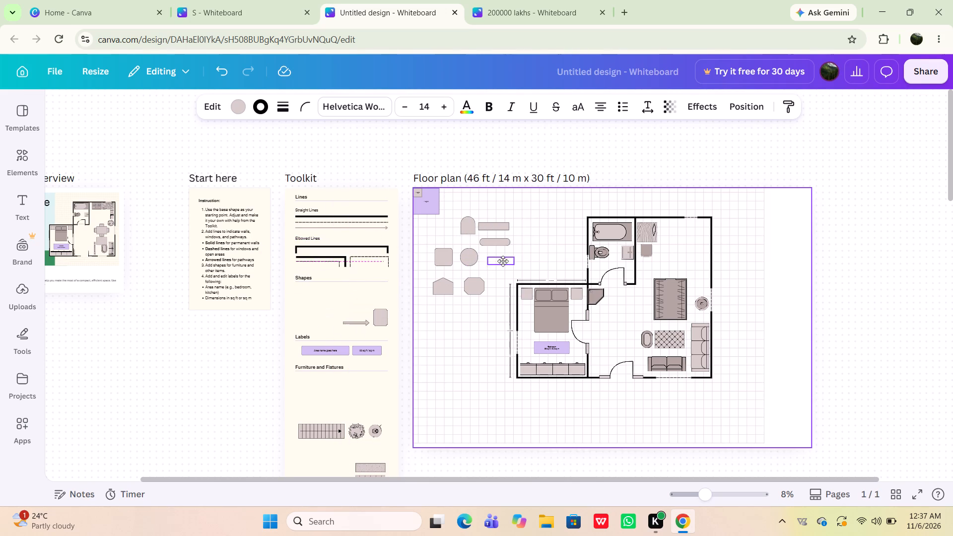
drag(503, 261, 502, 261)
drag(353, 323, 436, 232)
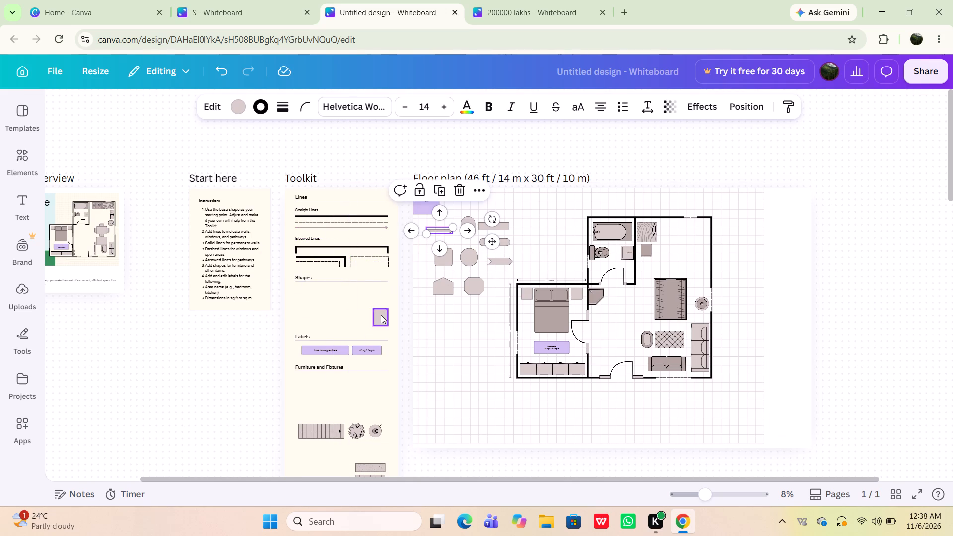
drag(381, 315, 441, 305)
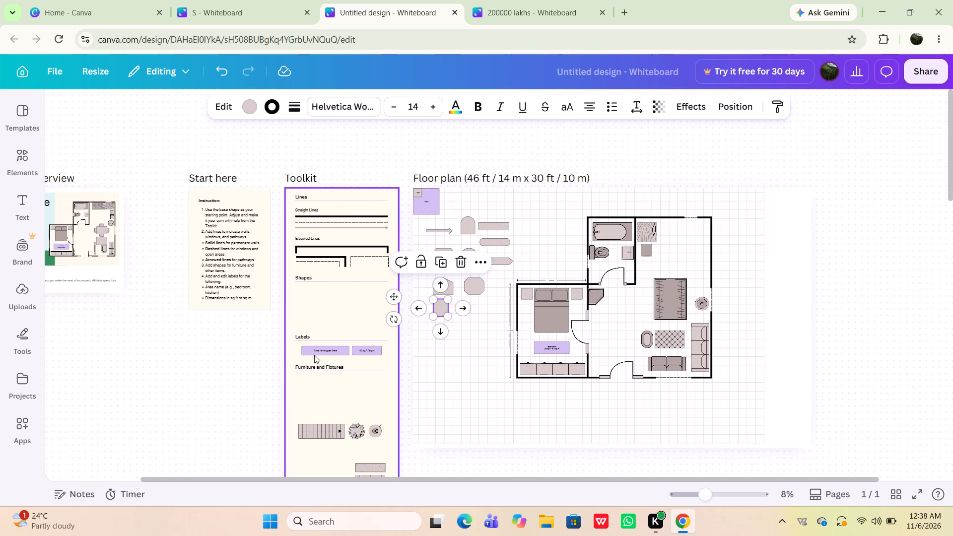
Move the wider purple label from the Toolkit to beneath the octagon on the floor plan grid.
drag(319, 346, 466, 307)
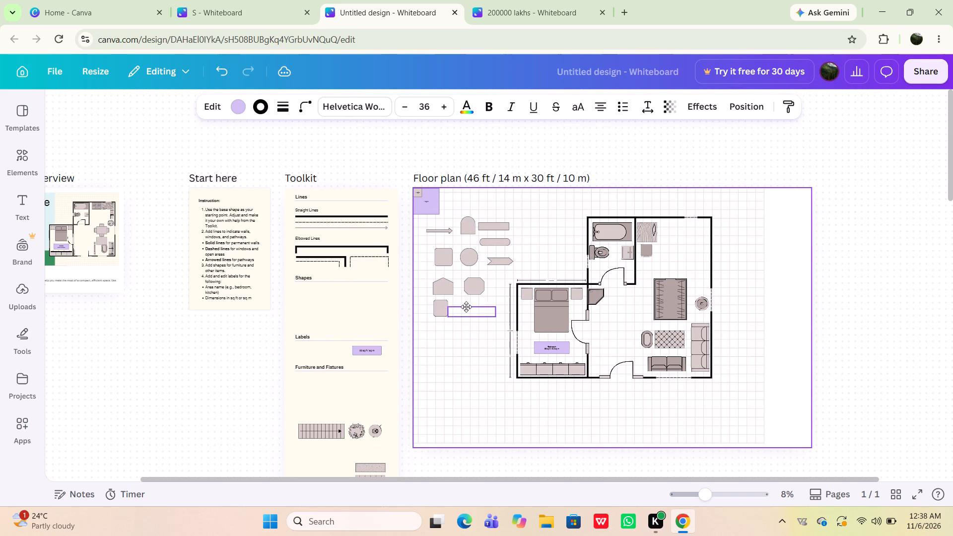
drag(466, 307, 467, 305)
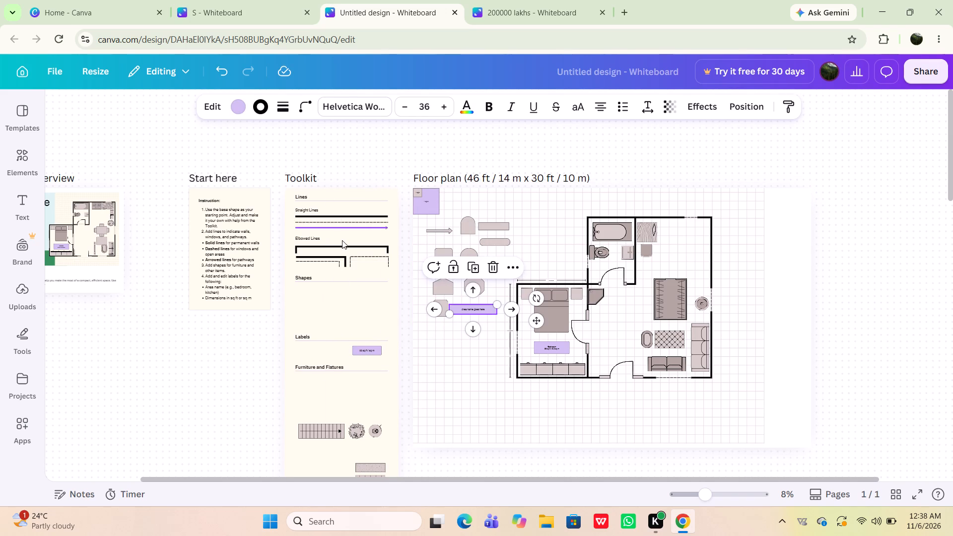
Line up the Toolkit's crossed square fixture, plain square appliance and four-burner stove along the lower edge of the floor plan grid.
scroll(312, 409, down, 2)
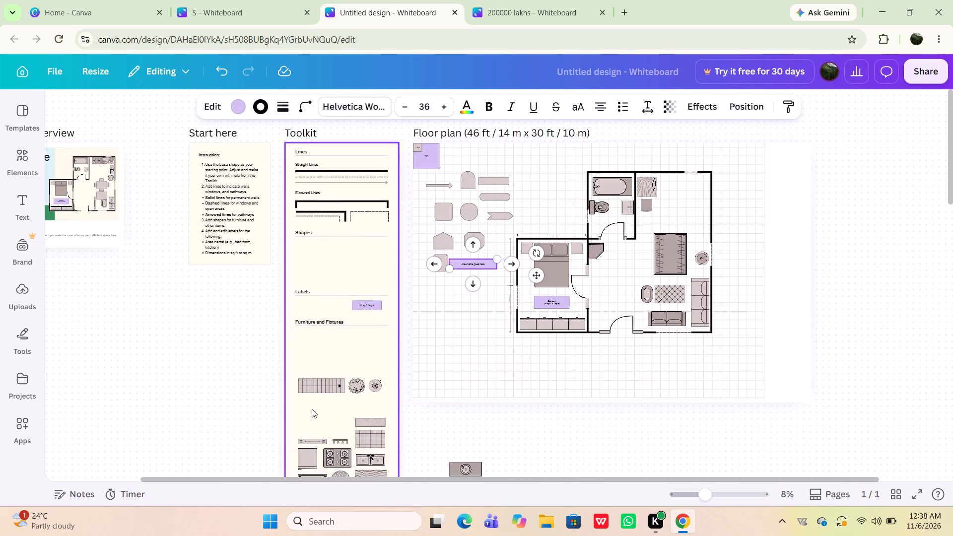
scroll(312, 409, down, 1)
drag(307, 395, 401, 331)
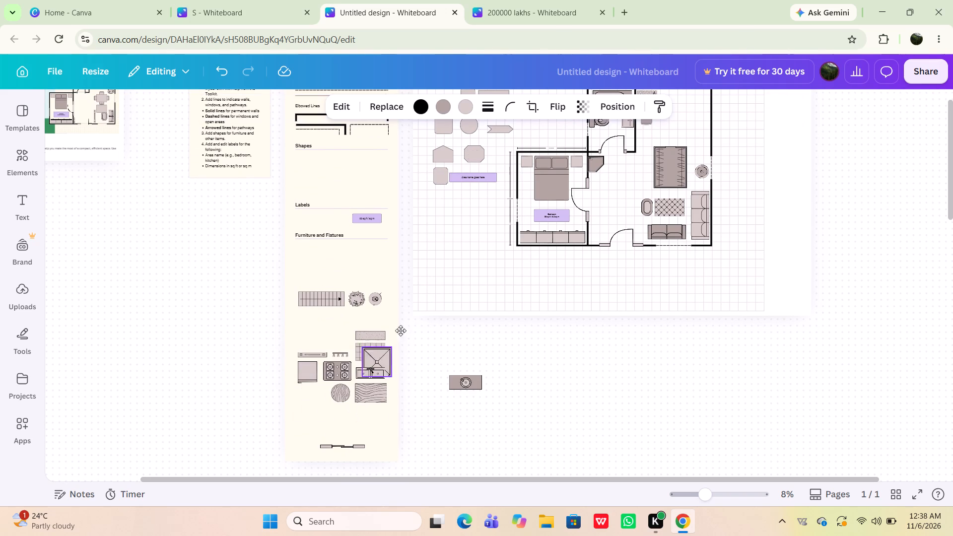
drag(401, 331, 432, 287)
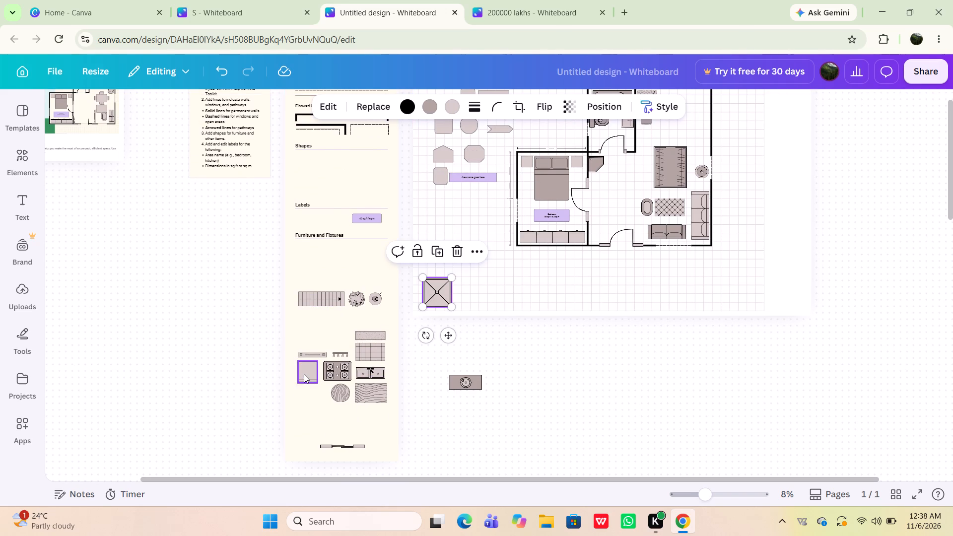
drag(304, 374, 473, 298)
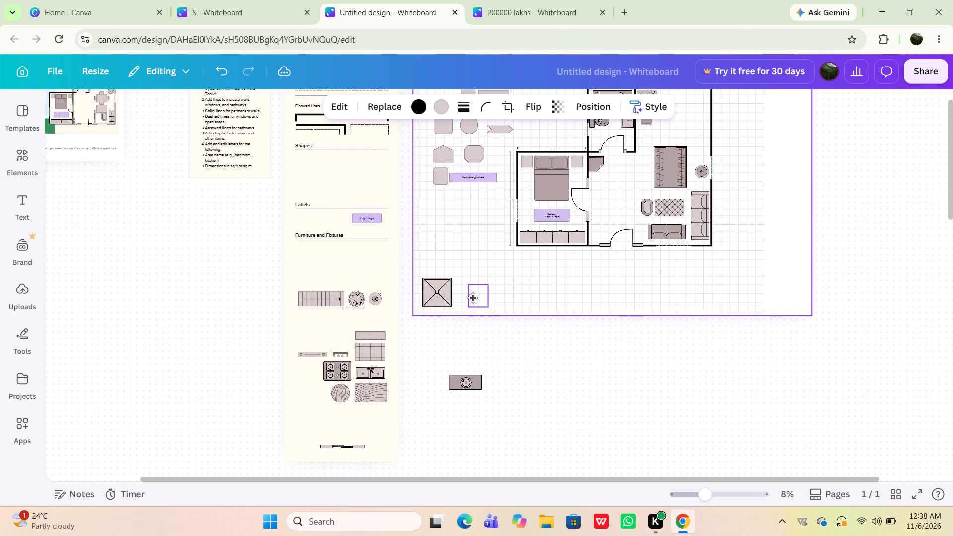
drag(473, 298, 467, 297)
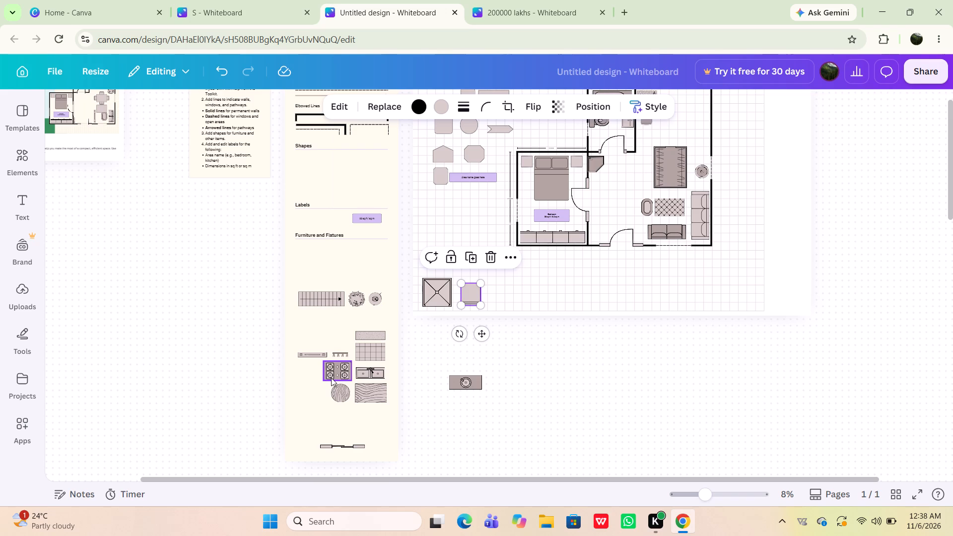
drag(336, 373, 506, 298)
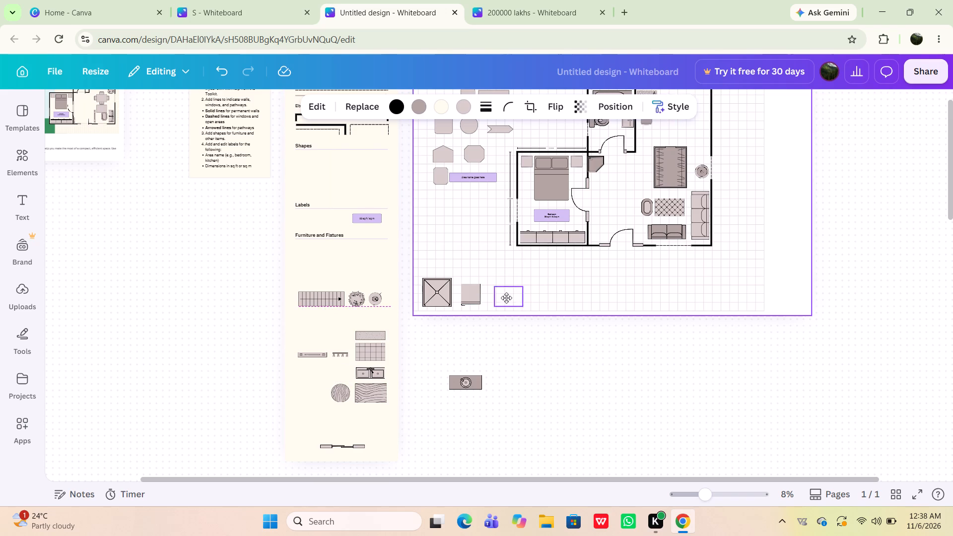
drag(506, 298, 503, 295)
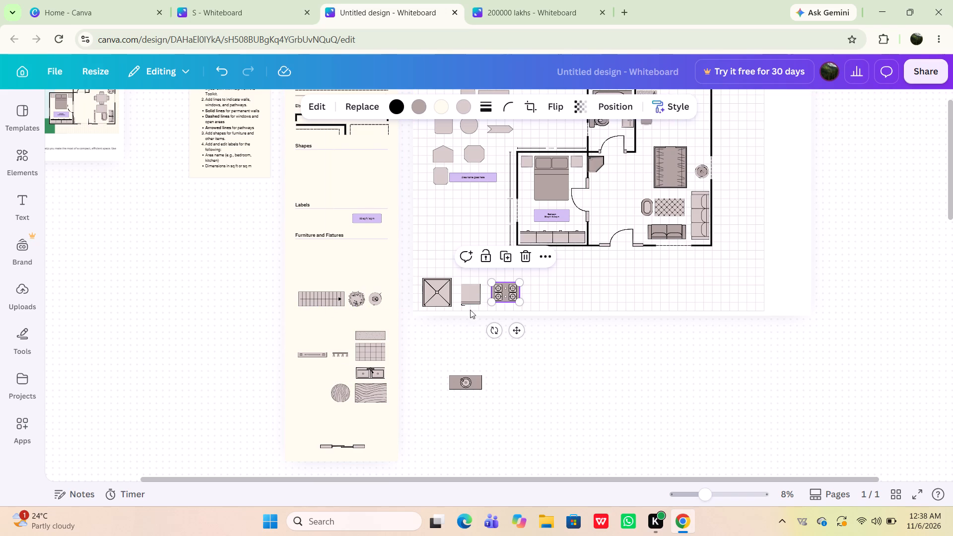
Extend the lower fixture row with the stray round-basin unit, the Toolkit's tiled rectangle and the wood-grain rectangle.
drag(462, 384, 535, 297)
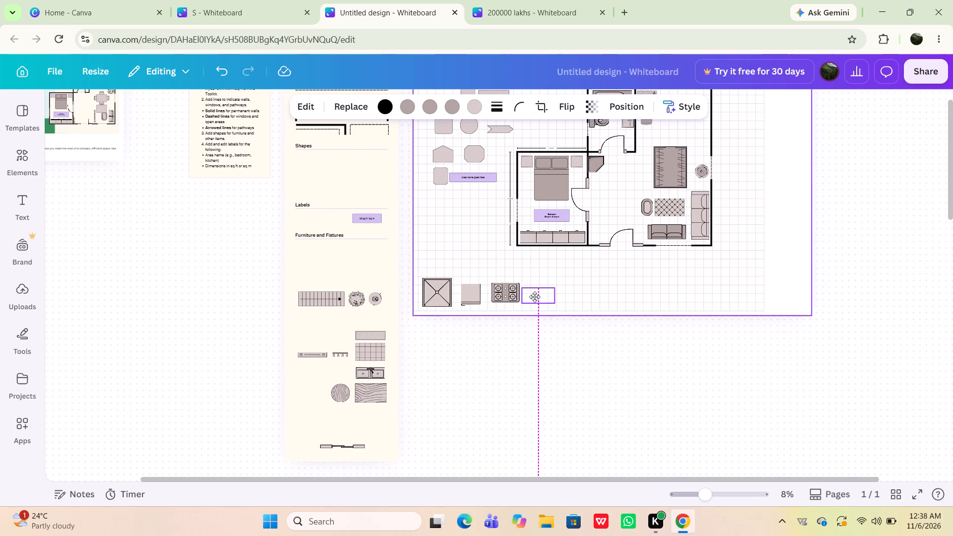
drag(535, 297, 538, 296)
drag(362, 353, 512, 306)
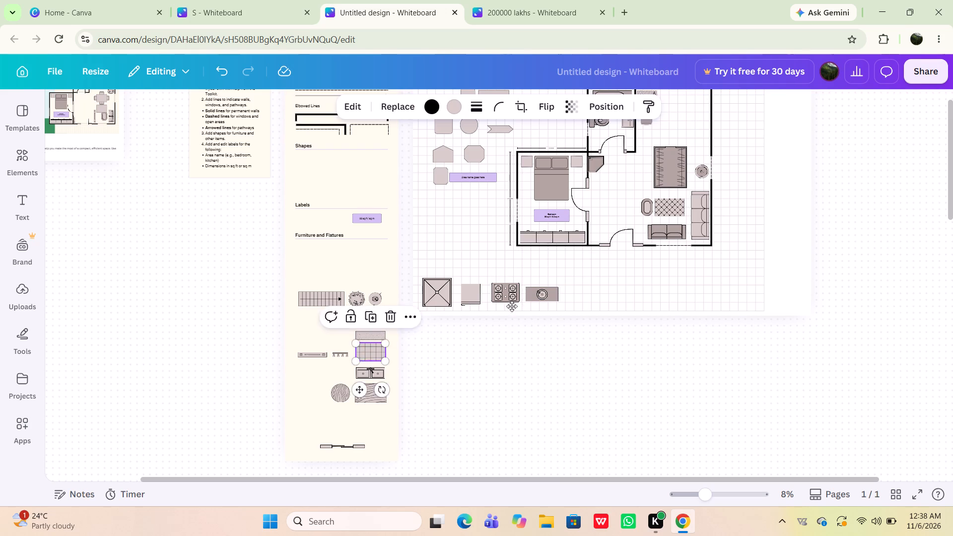
drag(512, 306, 576, 294)
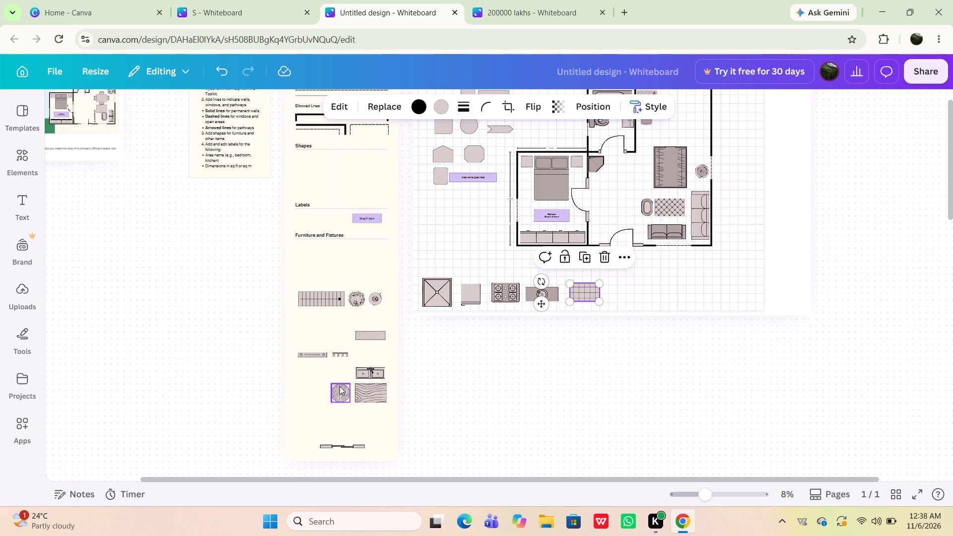
drag(372, 393, 622, 293)
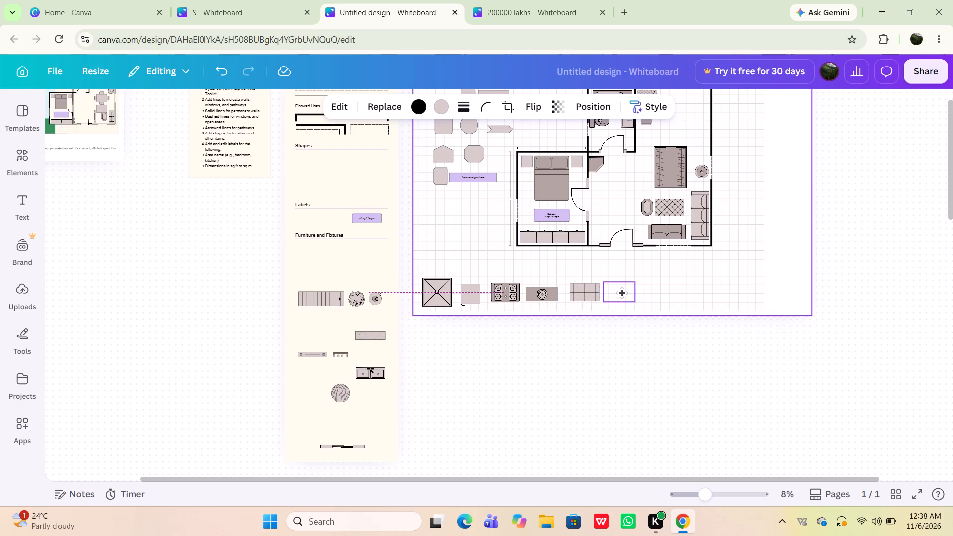
drag(622, 293, 623, 292)
Move the Toolkit's round wood-grain table, staircase, leafy plant and small round lamp to the space above the floor plan's lower fixture row.
drag(339, 396, 469, 270)
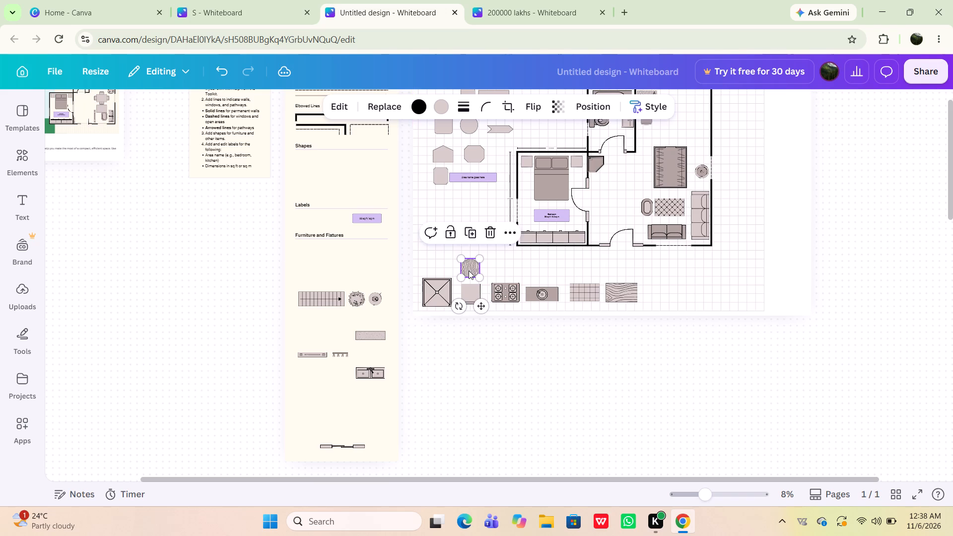
drag(330, 301, 445, 266)
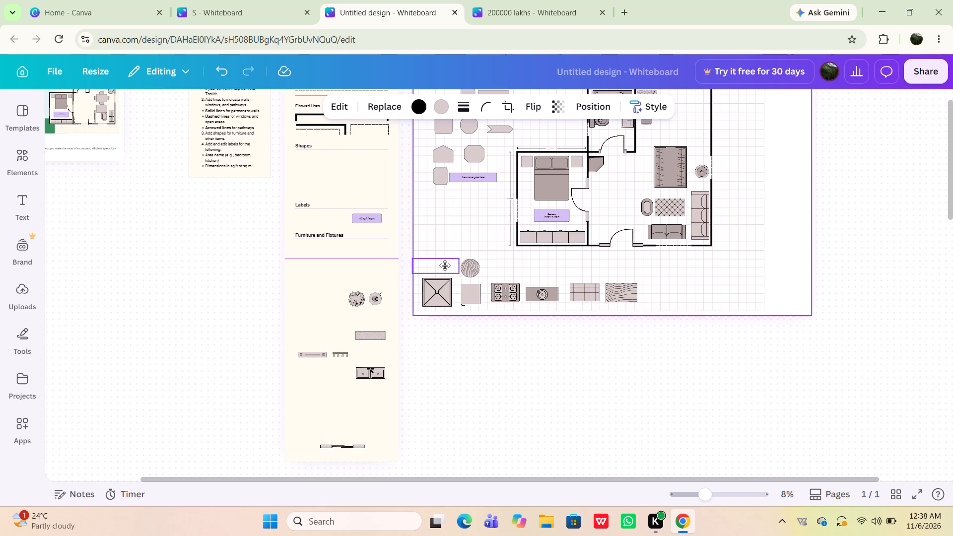
drag(445, 266, 451, 251)
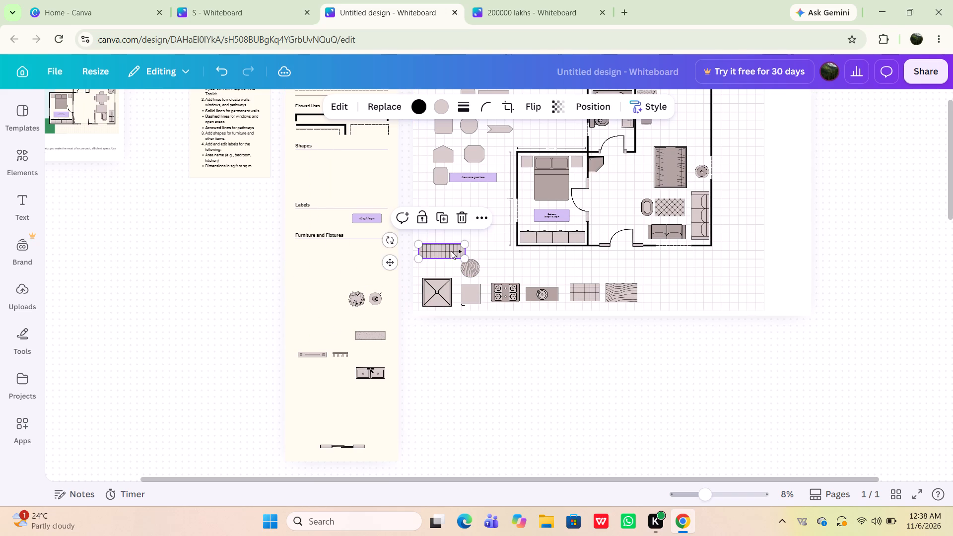
drag(359, 297, 504, 254)
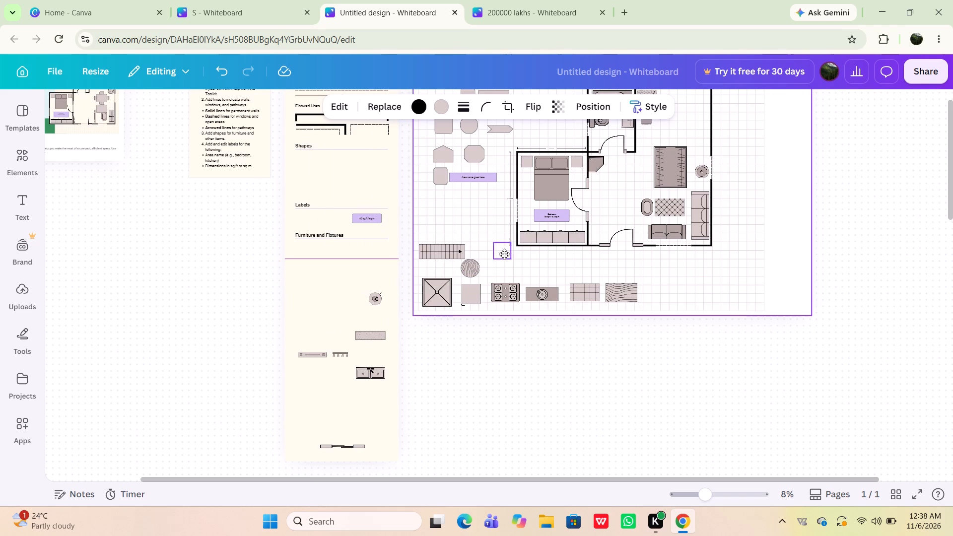
drag(504, 254, 496, 267)
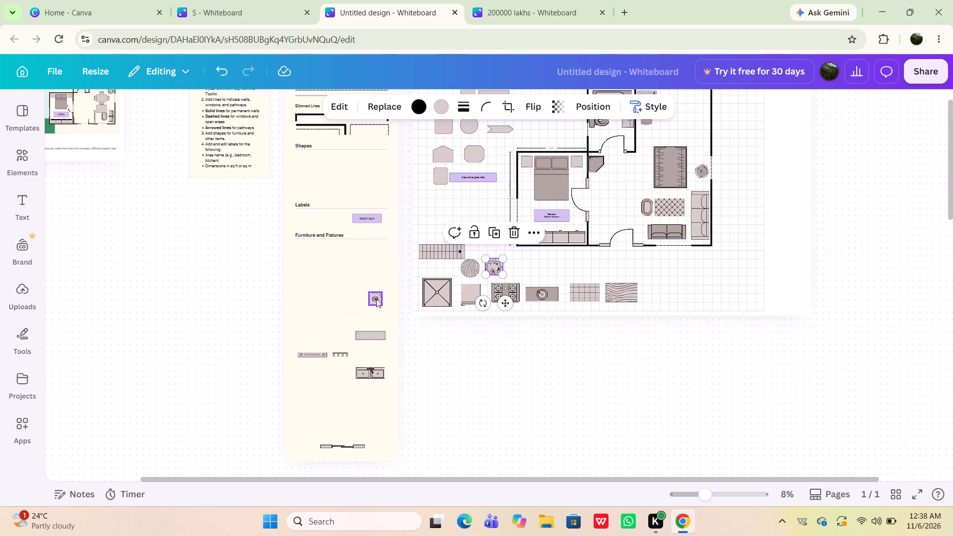
drag(376, 299, 521, 269)
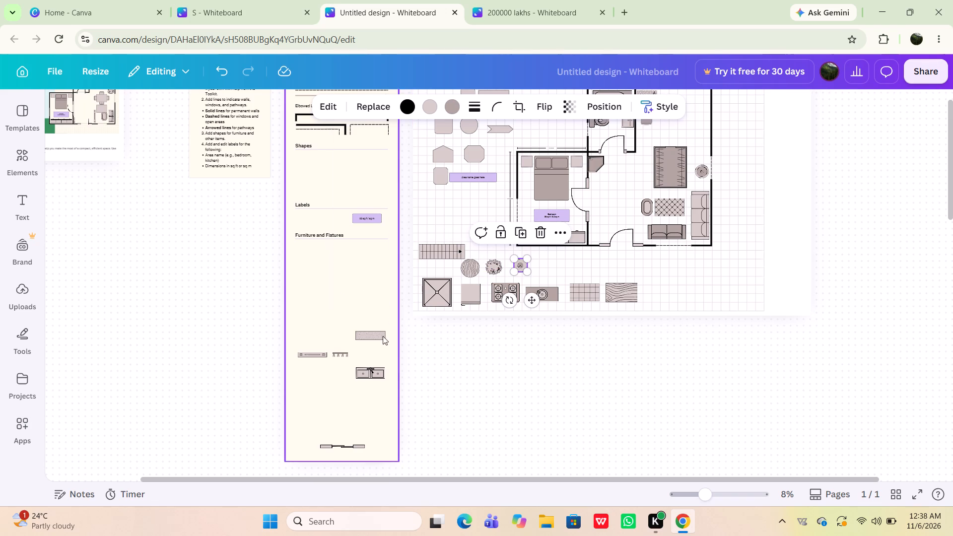
Move the Toolkit's double sink to the end of the lower fixture row, beside the wood-grain rectangle.
drag(372, 371, 651, 286)
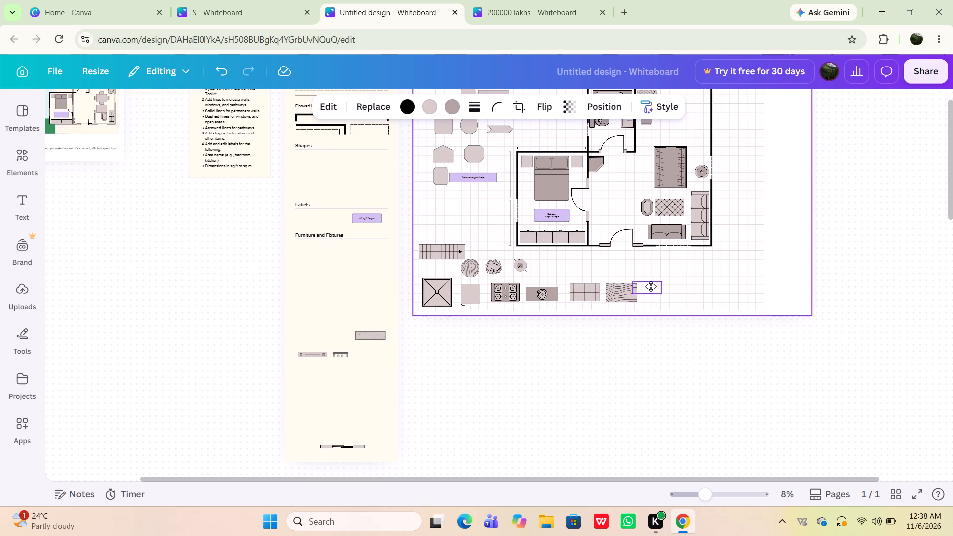
drag(651, 286, 660, 291)
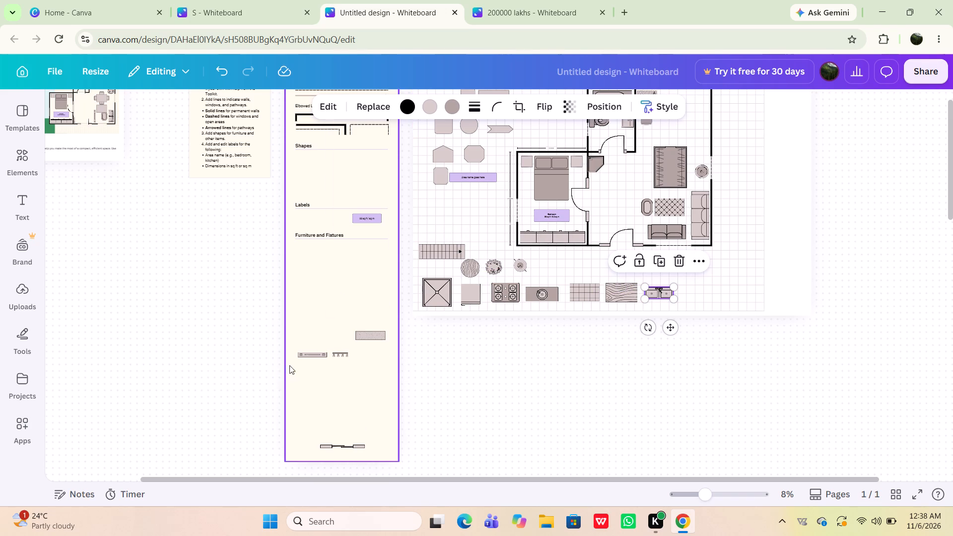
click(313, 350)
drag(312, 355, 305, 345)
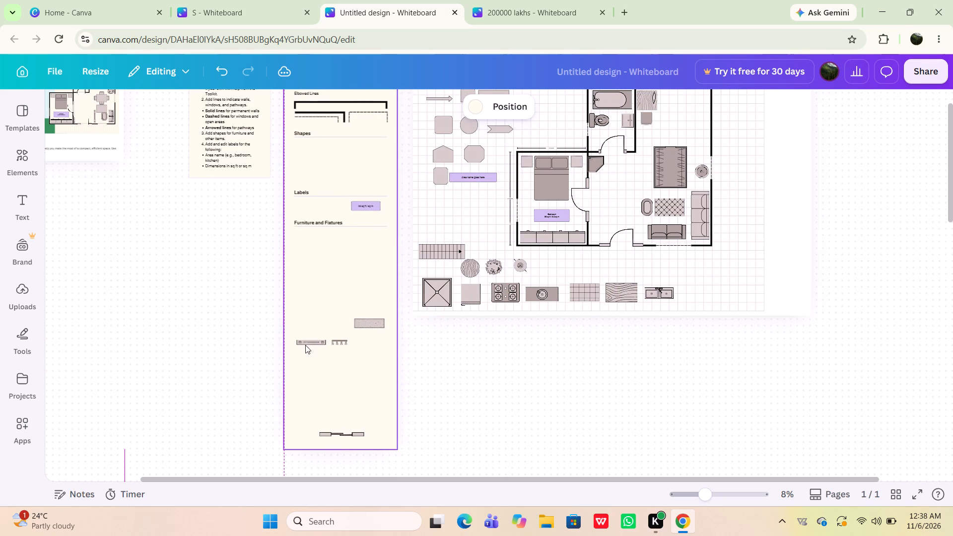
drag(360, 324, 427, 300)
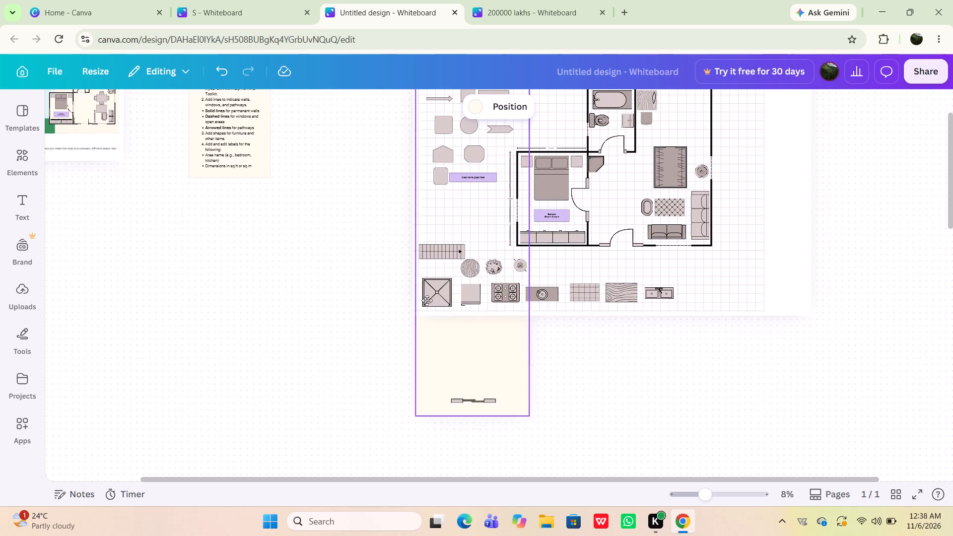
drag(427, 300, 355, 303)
Move the Toolkit's speckled rectangle above the lower fixture row, the narrow console above the staircase, and the hook rack beside the staircase.
click(358, 302)
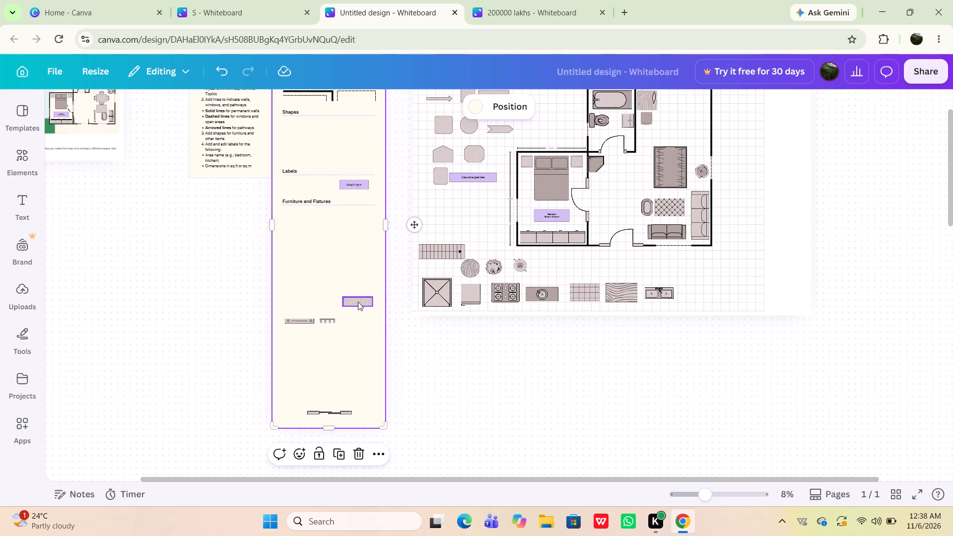
drag(358, 302, 562, 274)
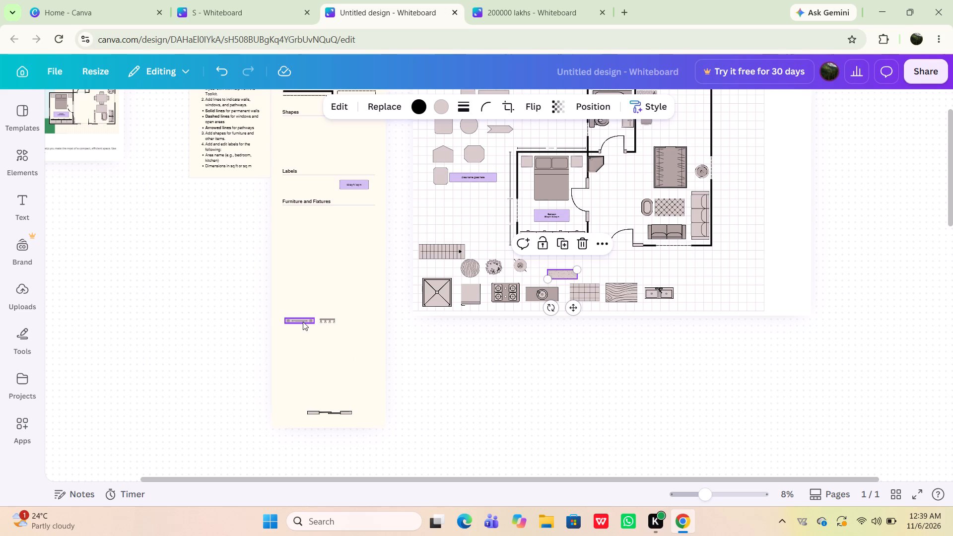
drag(303, 322, 332, 317)
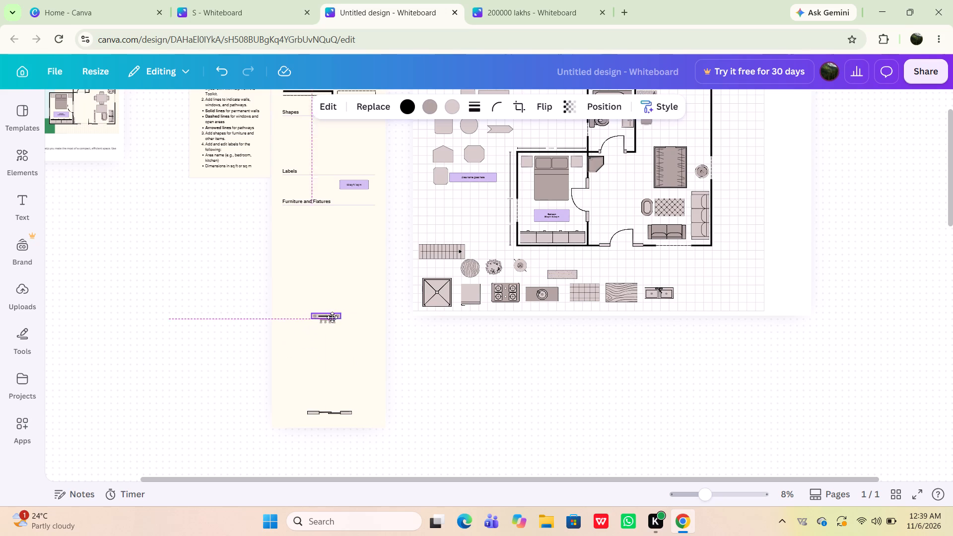
drag(332, 317, 488, 268)
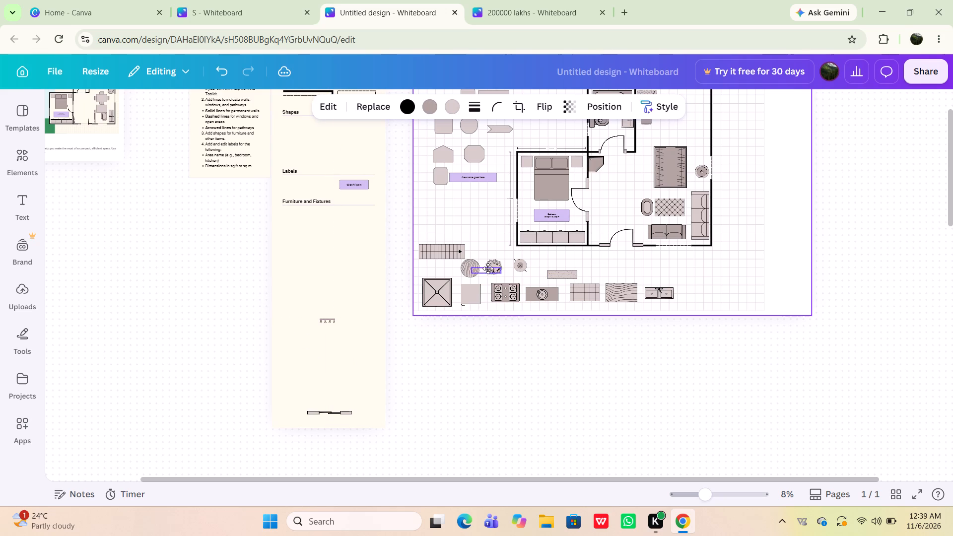
drag(488, 268, 454, 228)
click(454, 228)
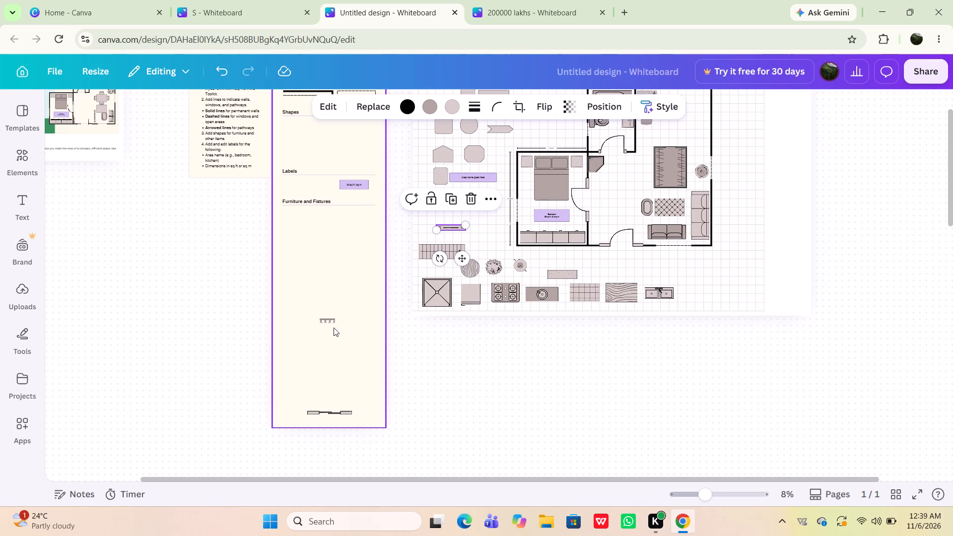
drag(326, 320, 487, 244)
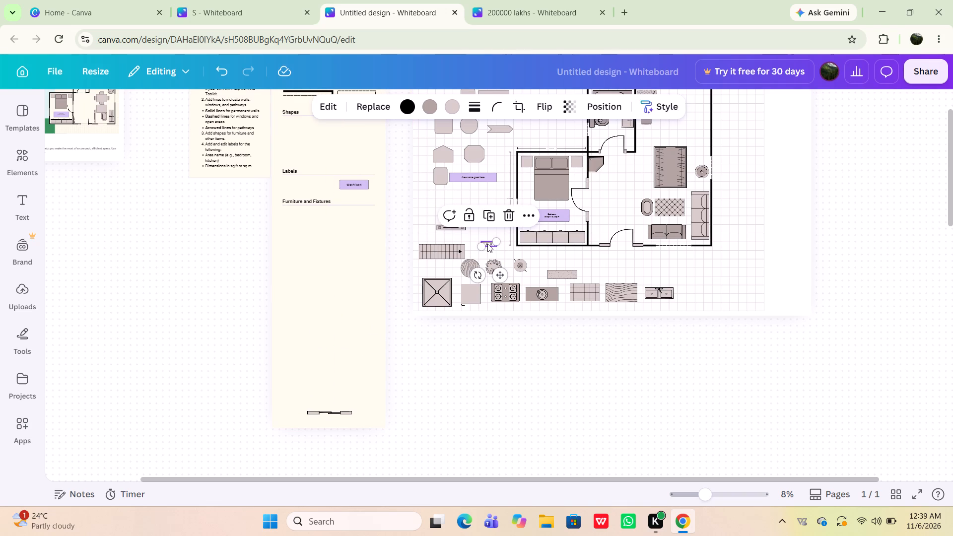
click(494, 351)
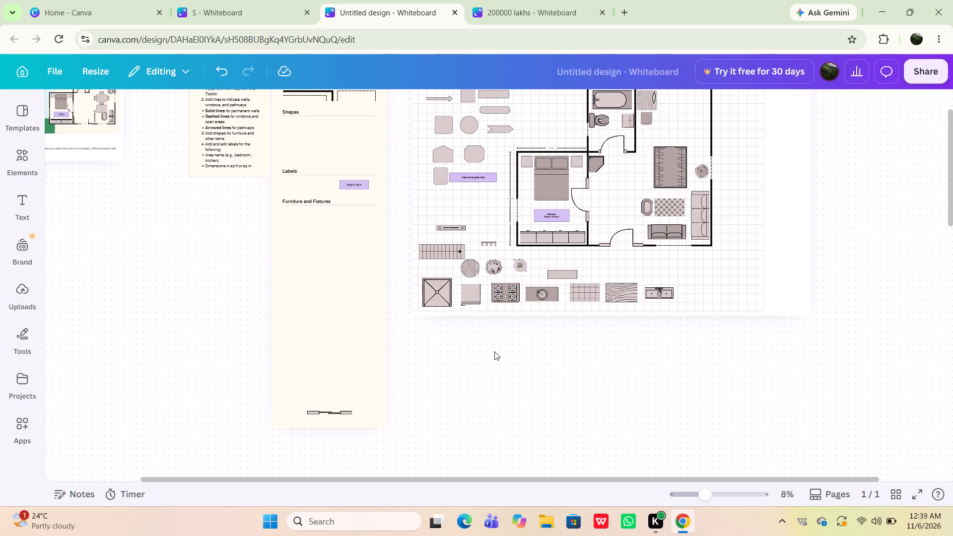
Place the small round lamp in the bedroom, between the bed and the outer wall.
scroll(539, 408, down, 1)
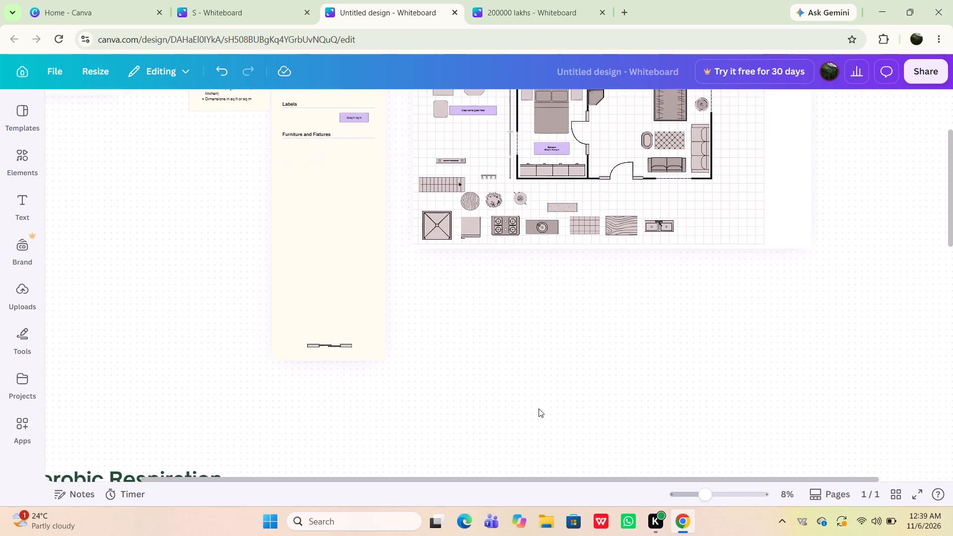
scroll(539, 408, down, 1)
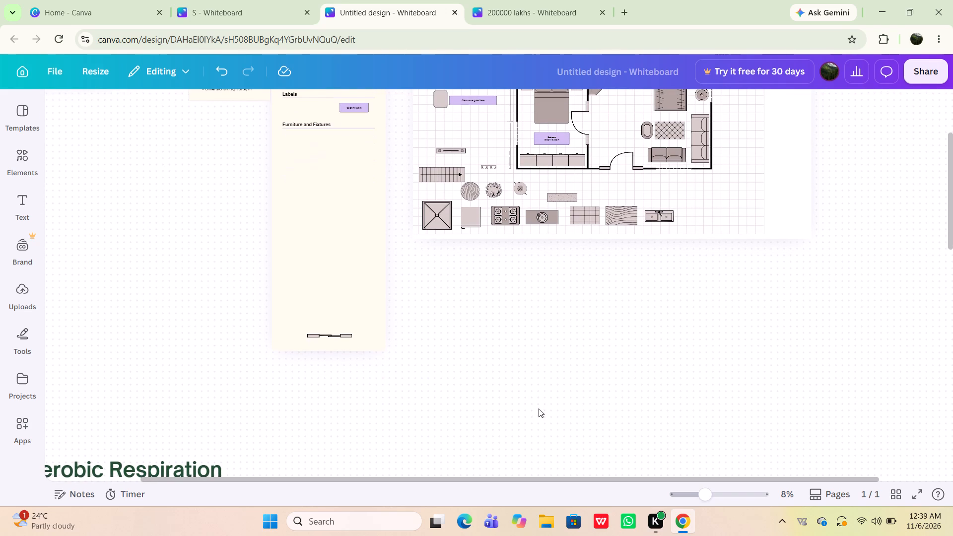
scroll(539, 408, up, 1)
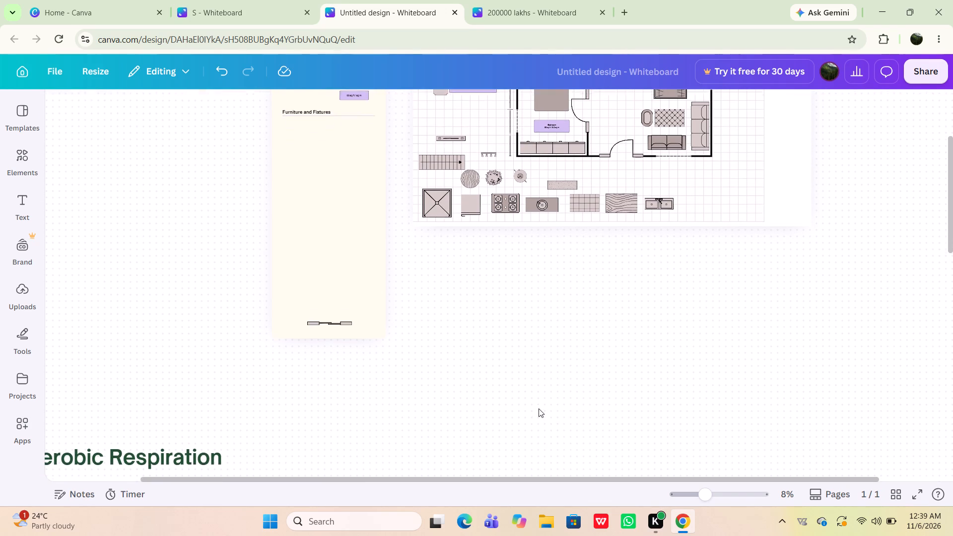
scroll(539, 408, up, 1)
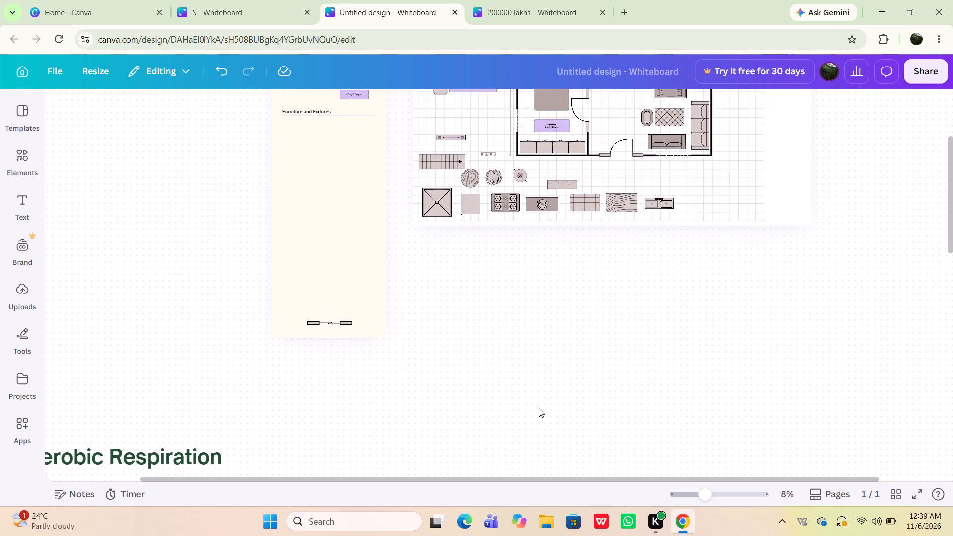
scroll(539, 408, up, 1)
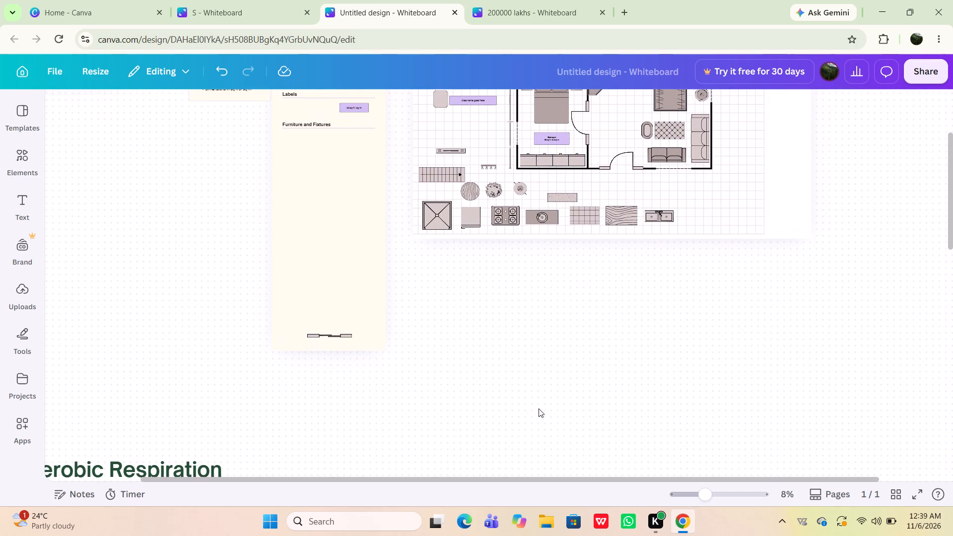
scroll(539, 408, up, 1)
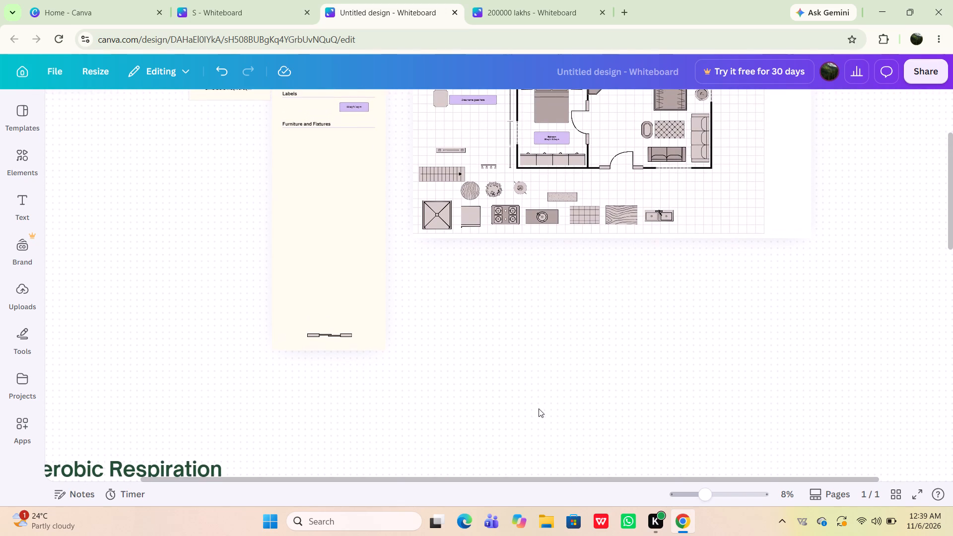
scroll(539, 408, up, 1)
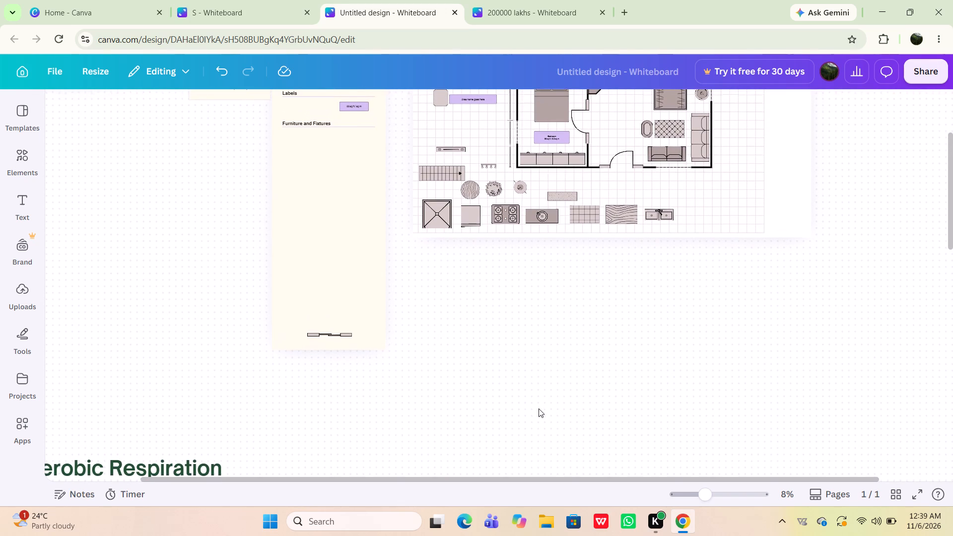
scroll(539, 408, up, 4)
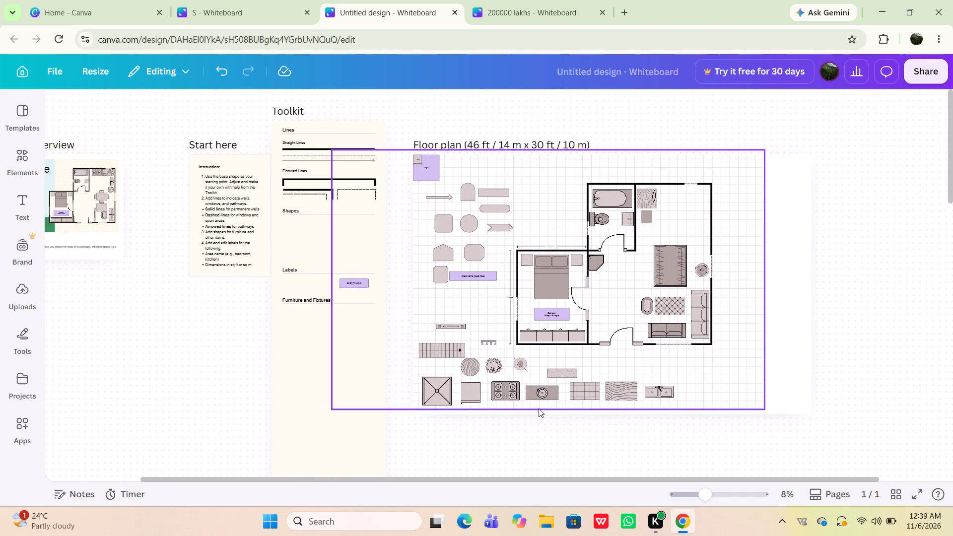
scroll(539, 408, up, 2)
scroll(539, 408, left, 1)
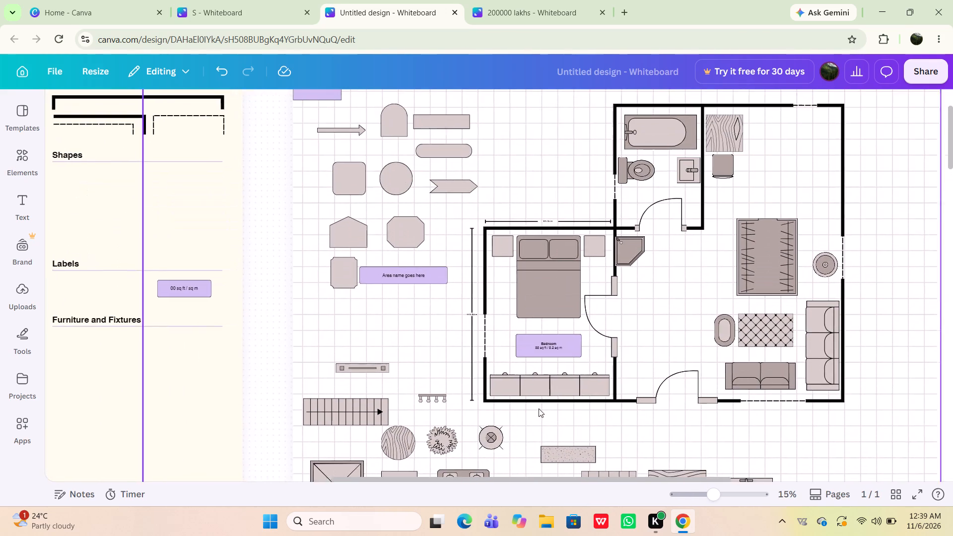
scroll(539, 408, left, 1)
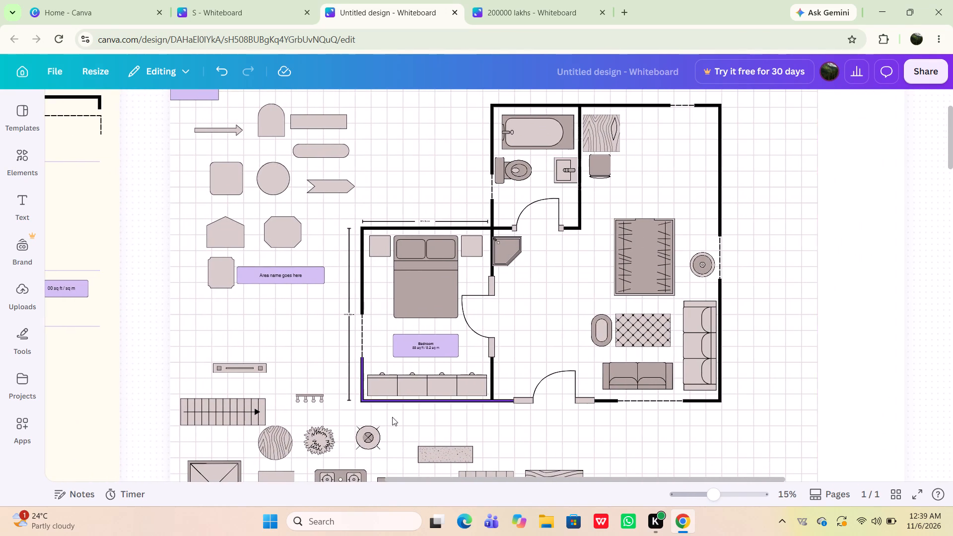
drag(368, 437, 417, 334)
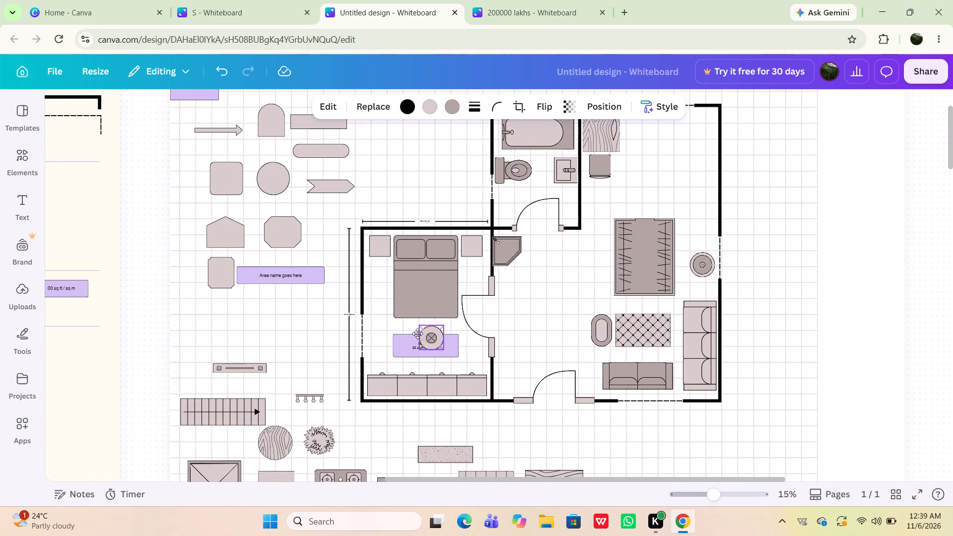
drag(417, 334, 379, 311)
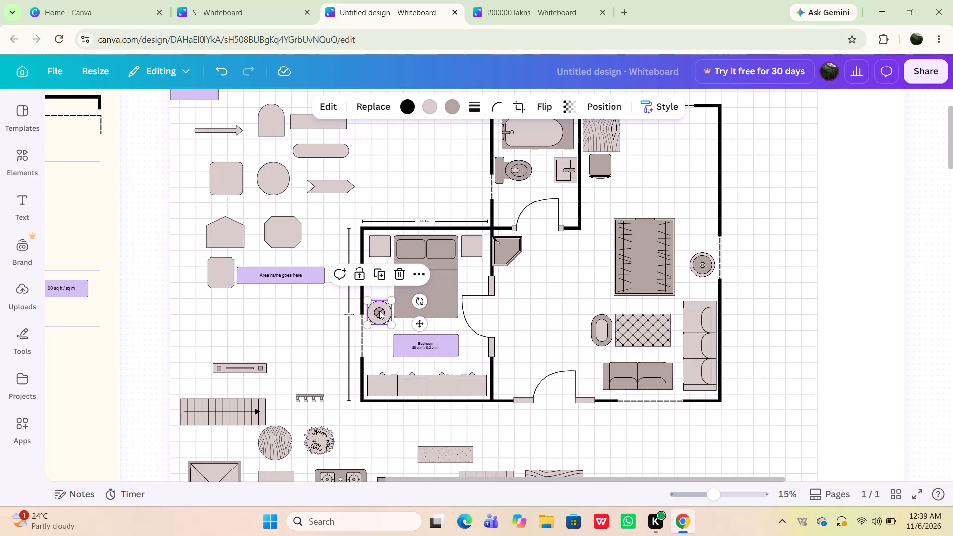
Place the leafy plant in the upper corner of the main room, against the outer walls farthest from the bathroom.
click(357, 438)
drag(314, 450, 363, 426)
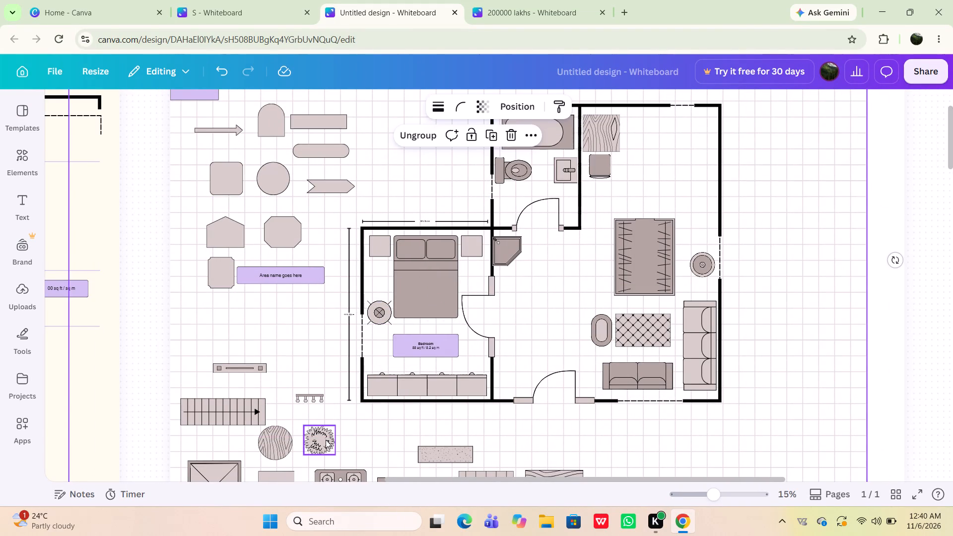
click(326, 440)
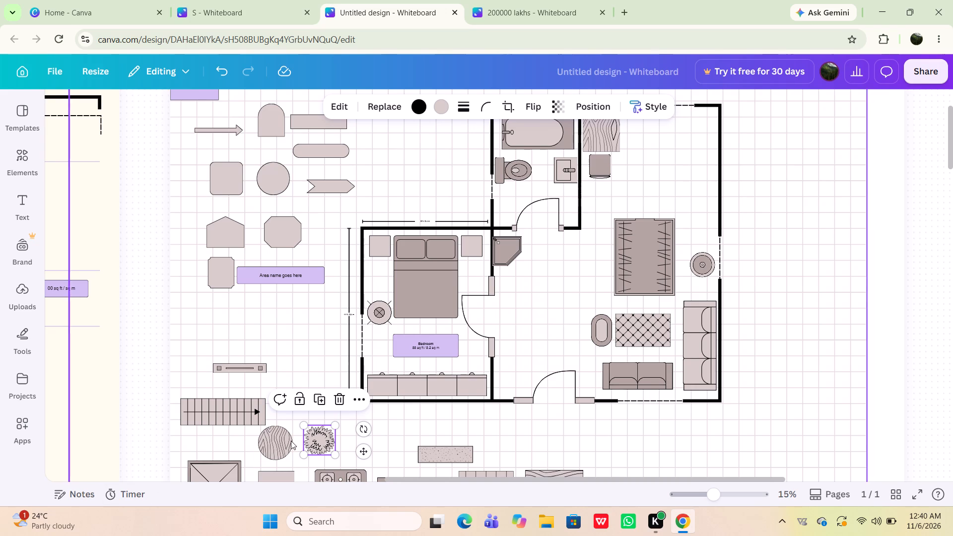
drag(315, 445, 509, 304)
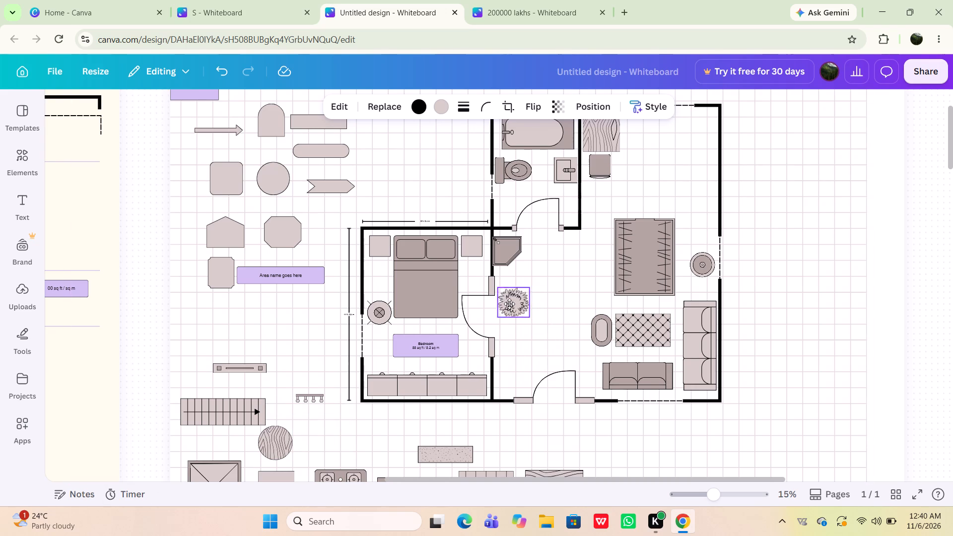
drag(509, 304, 699, 155)
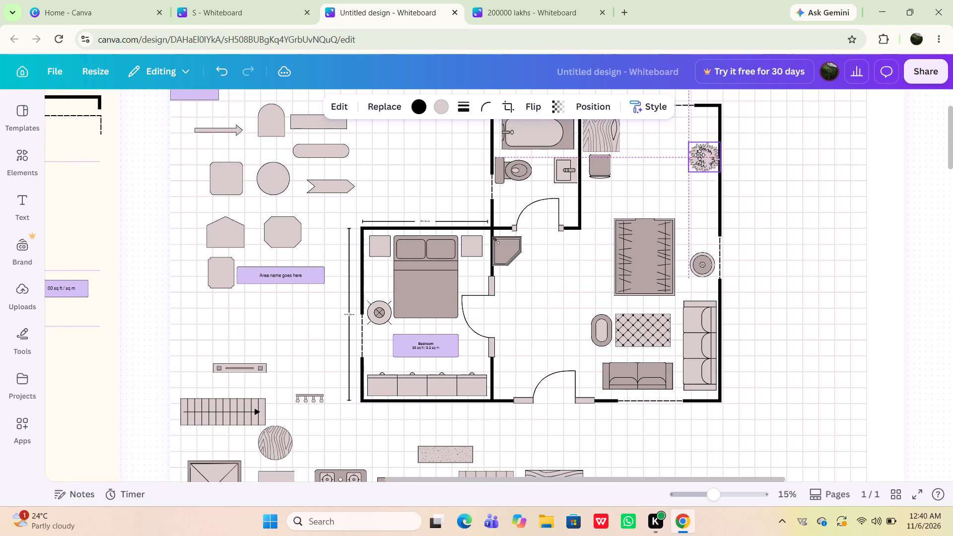
drag(699, 155, 693, 123)
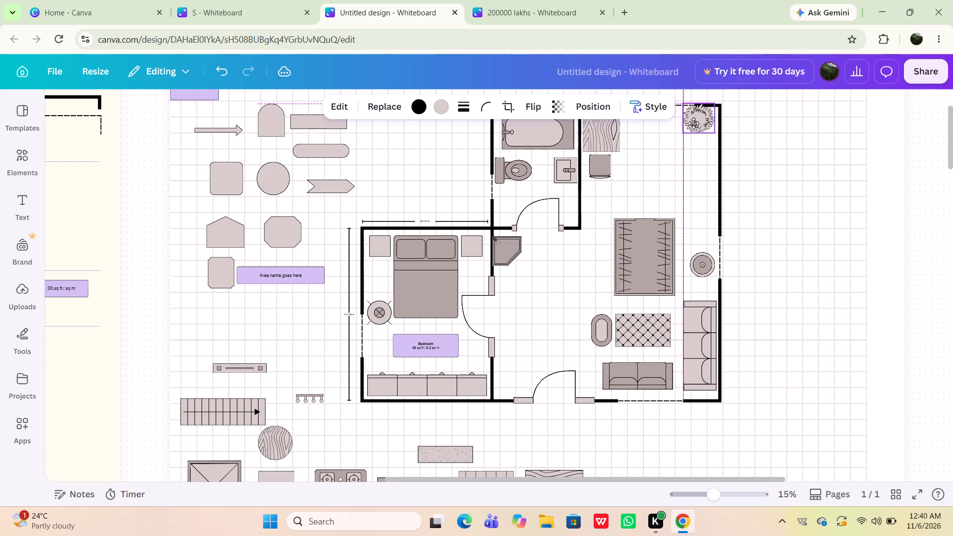
drag(693, 123, 693, 125)
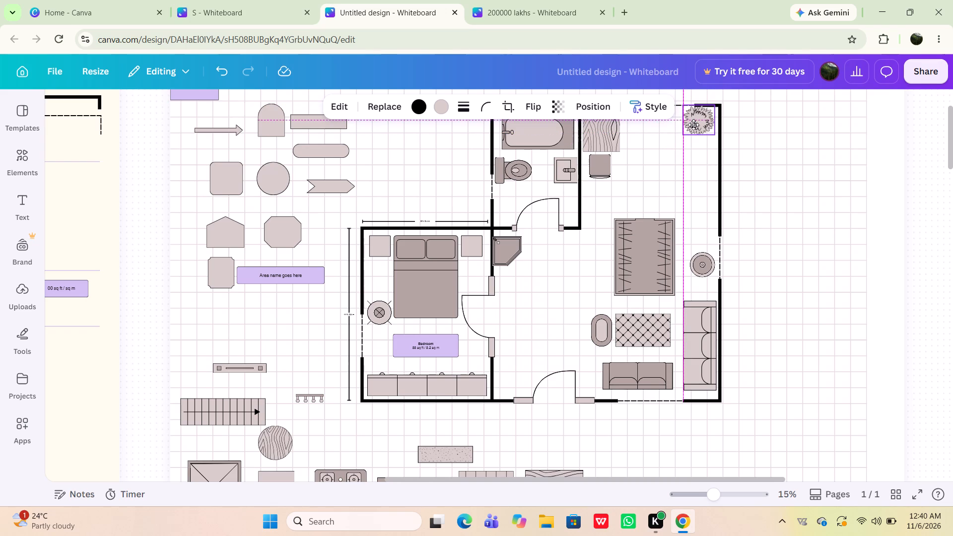
Settle the leafy plant in the upper outer corner of the main room.
drag(693, 125, 695, 128)
click(615, 197)
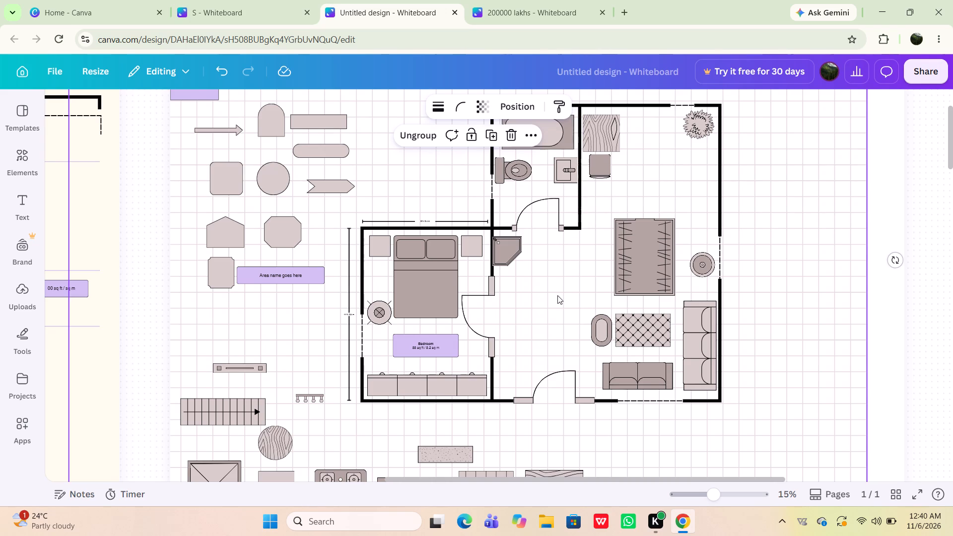
Place the round wood-grain table in the main room's lower corner, between the bedroom wall and the entrance door.
scroll(520, 348, down, 2)
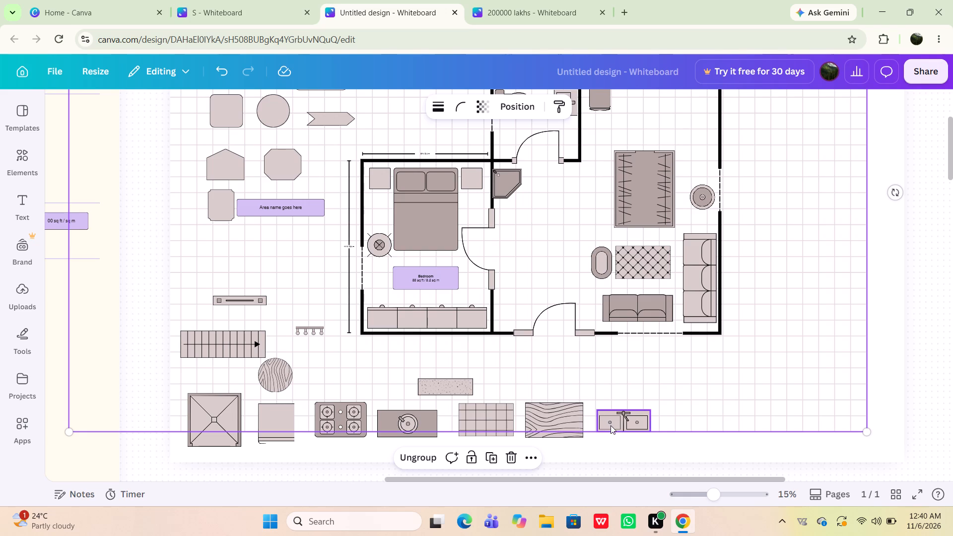
scroll(571, 390, up, 1)
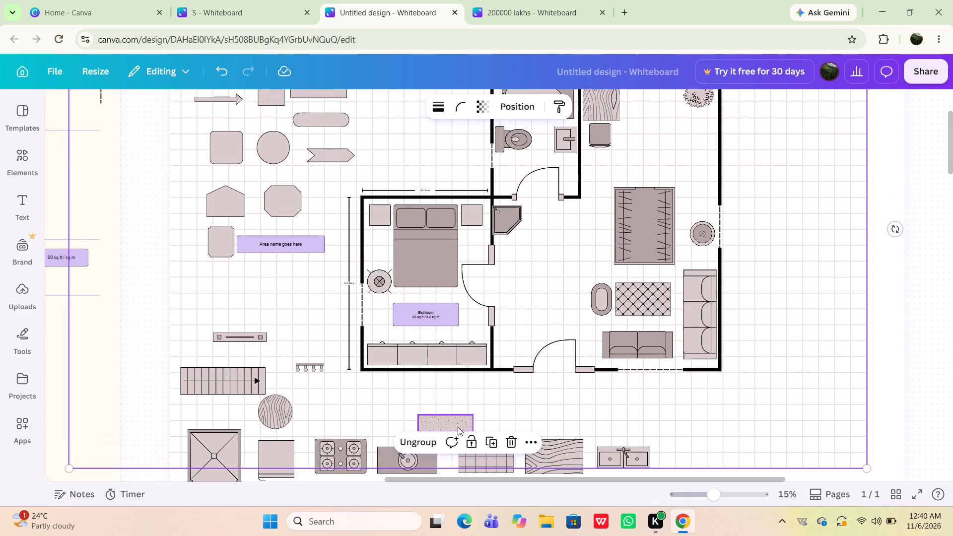
drag(279, 417, 286, 414)
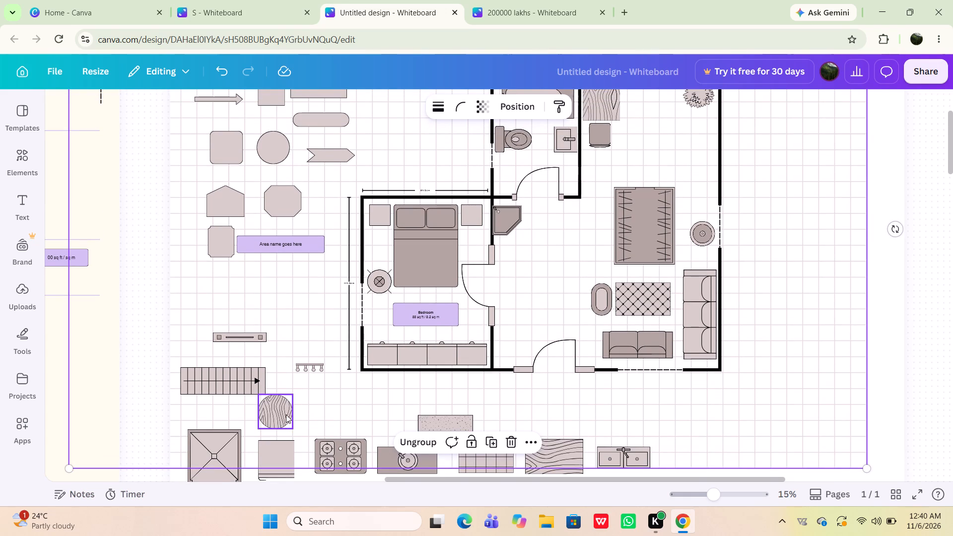
drag(286, 414, 332, 388)
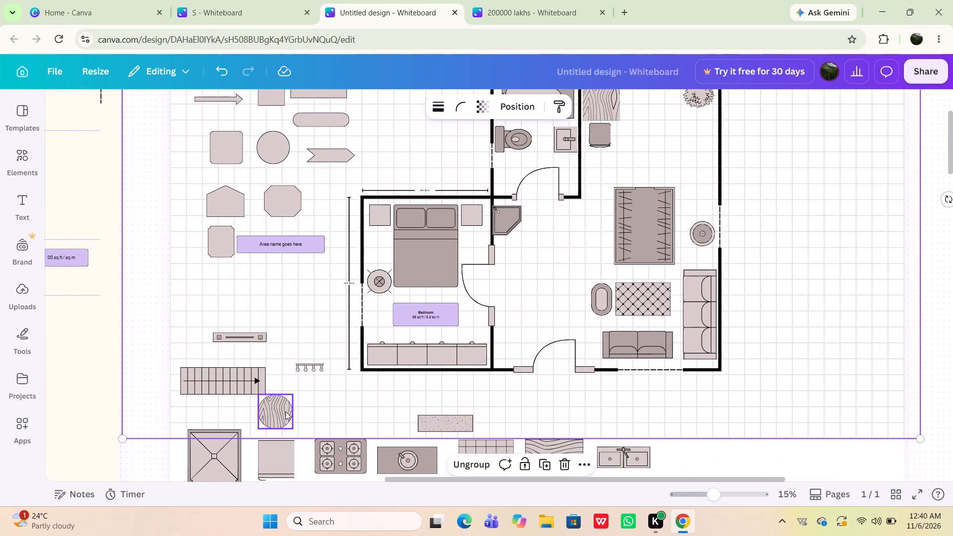
click(285, 411)
drag(268, 415, 529, 254)
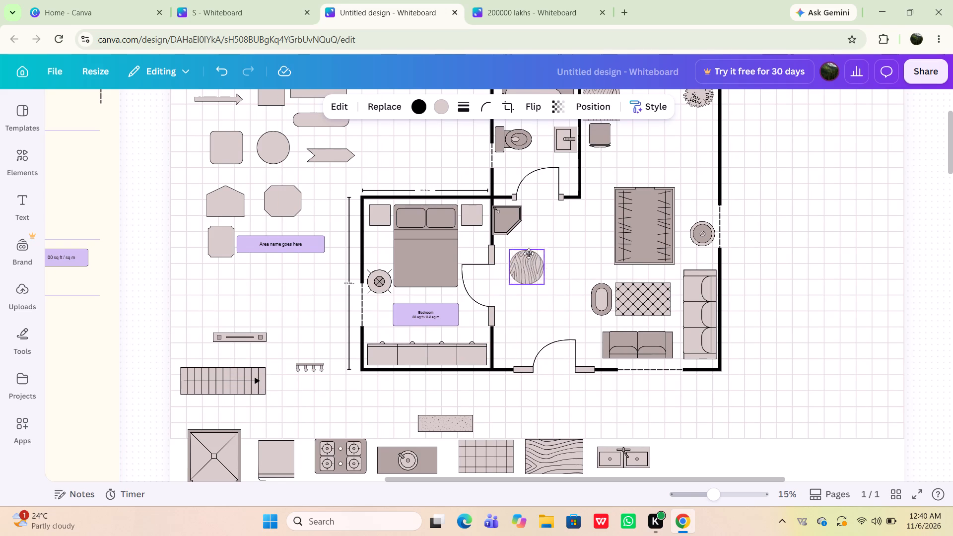
drag(529, 254, 510, 328)
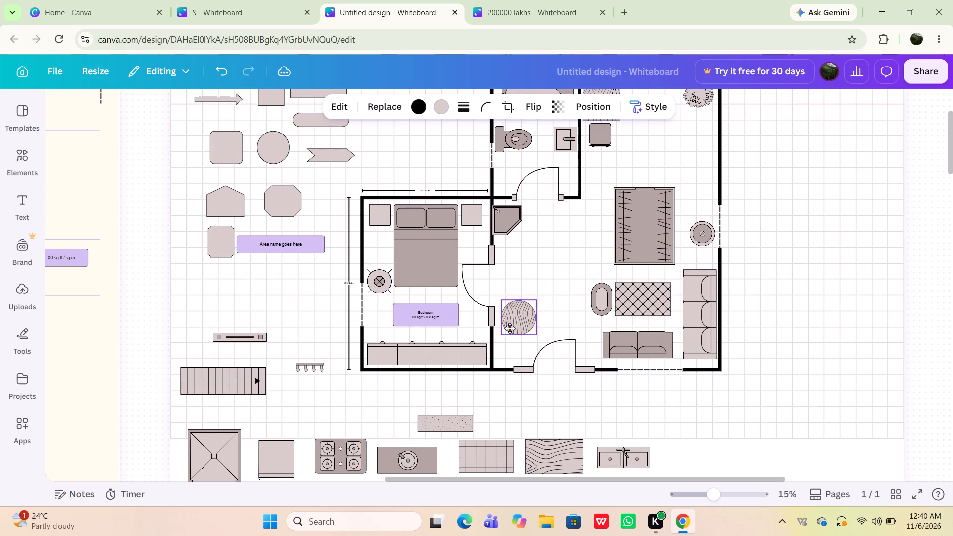
drag(510, 328, 505, 352)
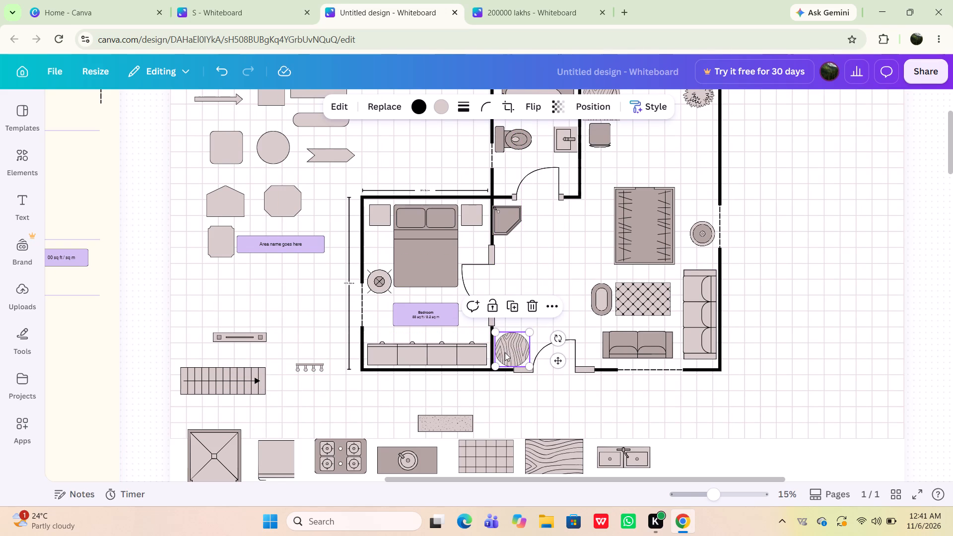
Place the four-burner stove in the main room, rotated a quarter turn, against the outer wall below the leafy plant.
drag(337, 460, 379, 432)
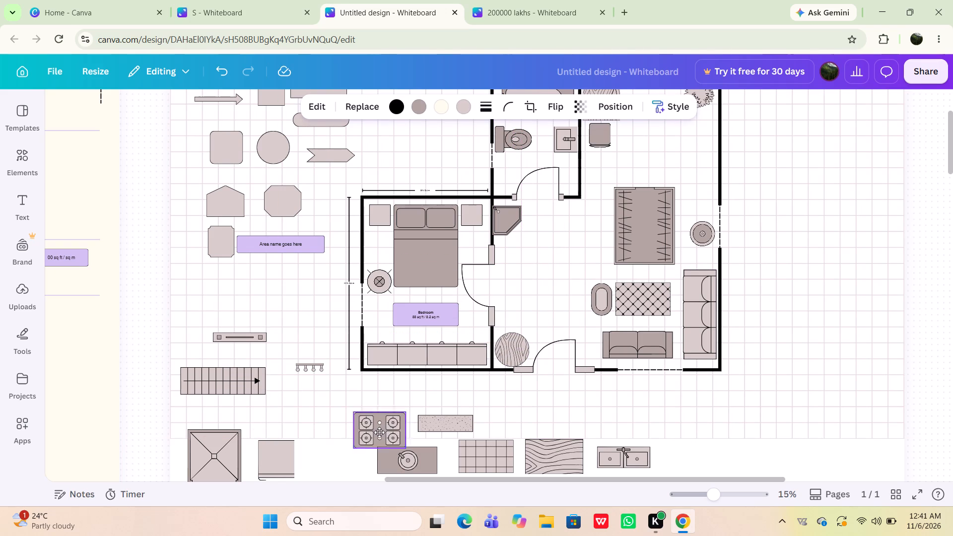
drag(379, 432, 649, 168)
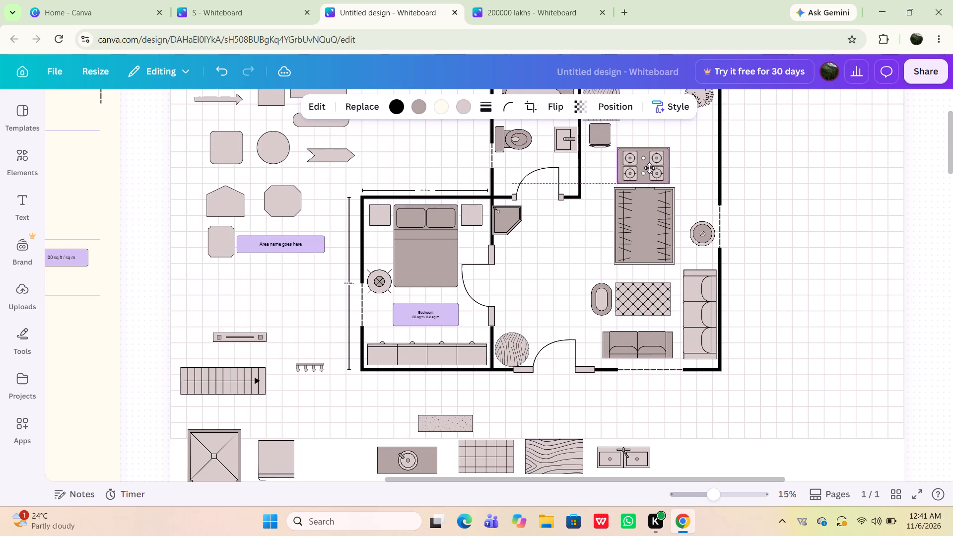
drag(649, 168, 642, 226)
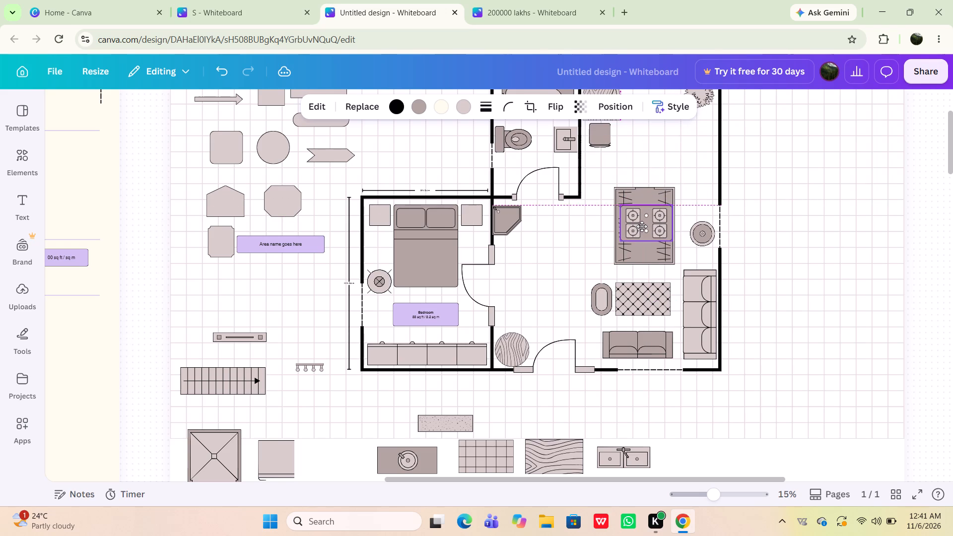
drag(642, 226, 657, 152)
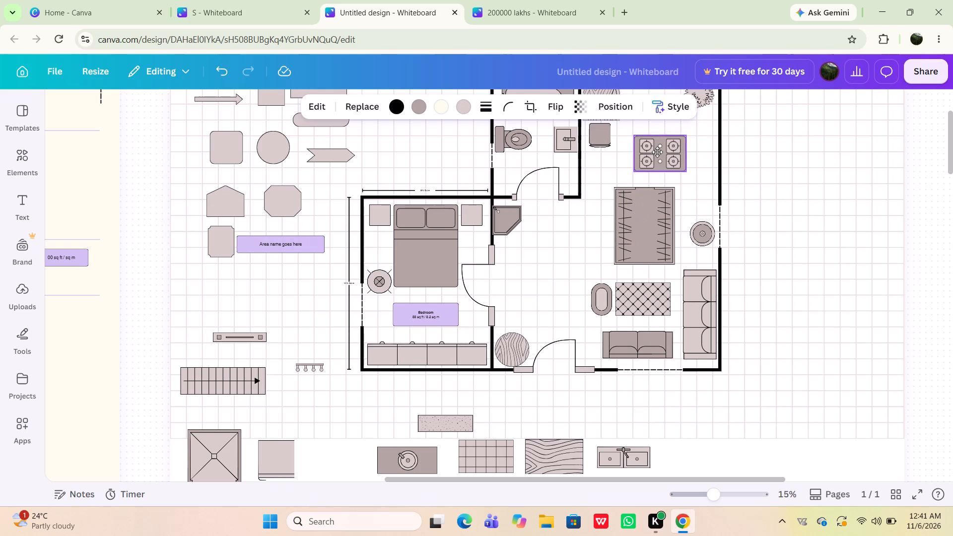
drag(657, 152, 647, 146)
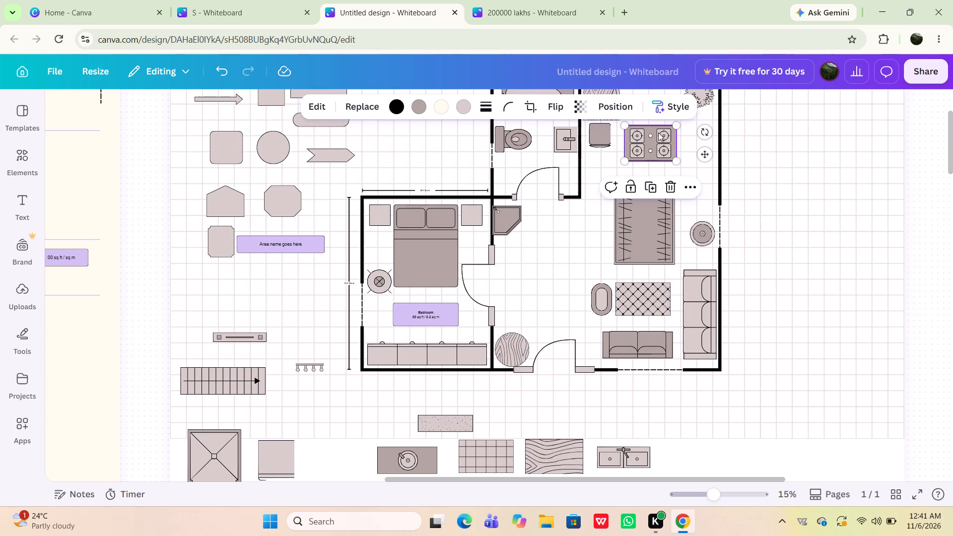
drag(701, 131, 704, 142)
drag(704, 142, 664, 201)
drag(651, 143, 699, 154)
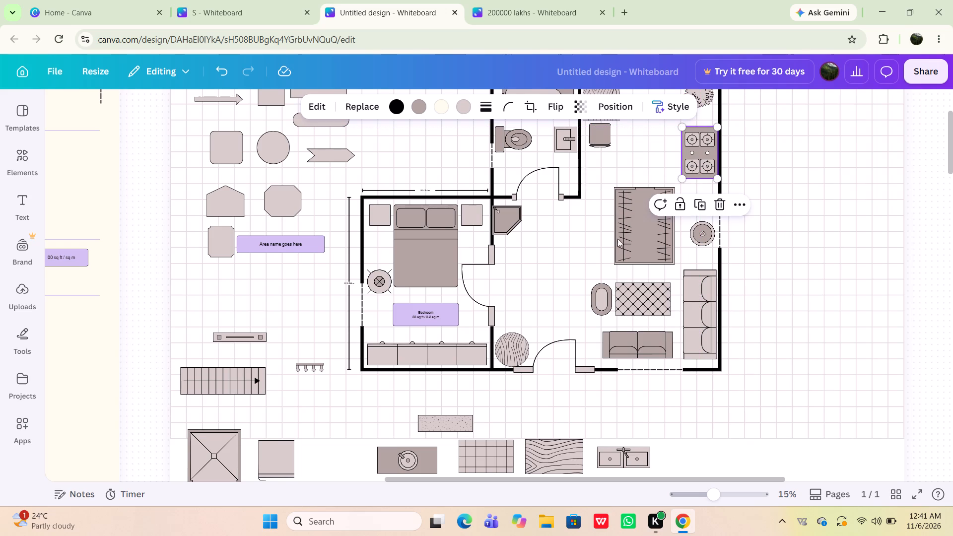
click(615, 161)
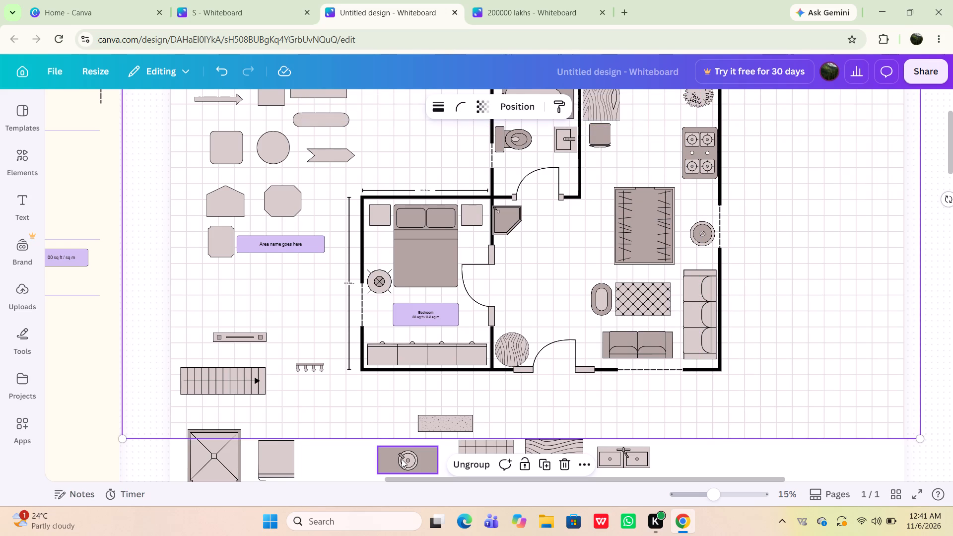
Shrink the round-basin sink counter, rotate it a quarter turn, and place it against the outer wall just below the stove.
click(402, 459)
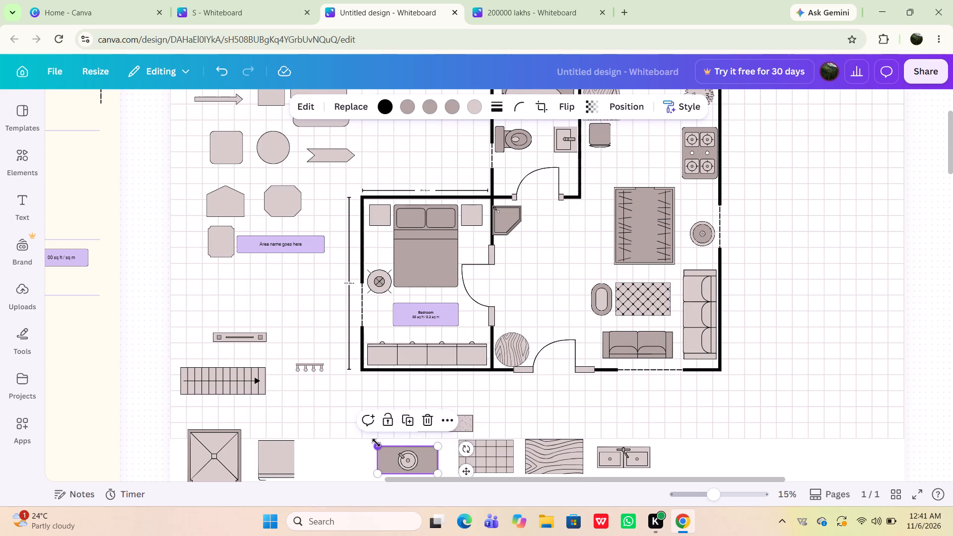
drag(376, 443, 403, 461)
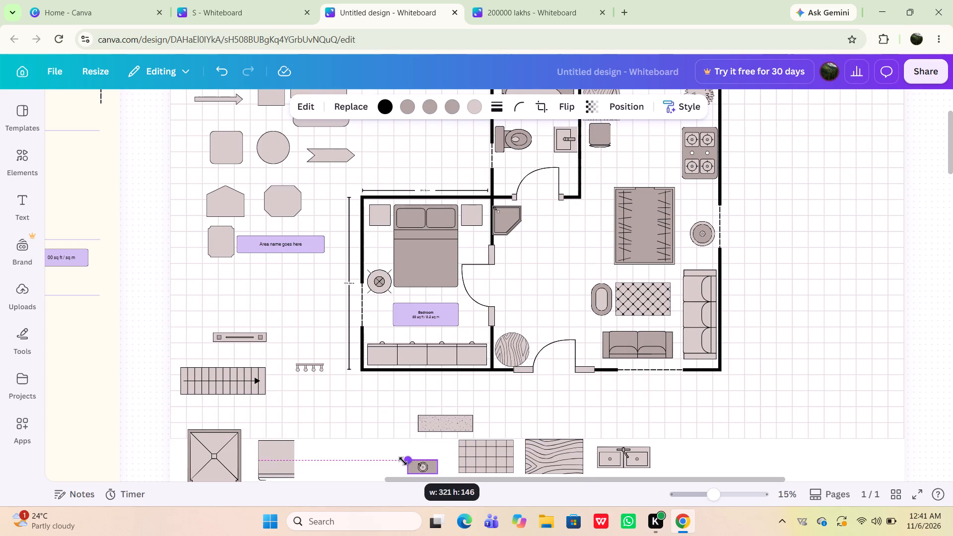
drag(403, 461, 384, 452)
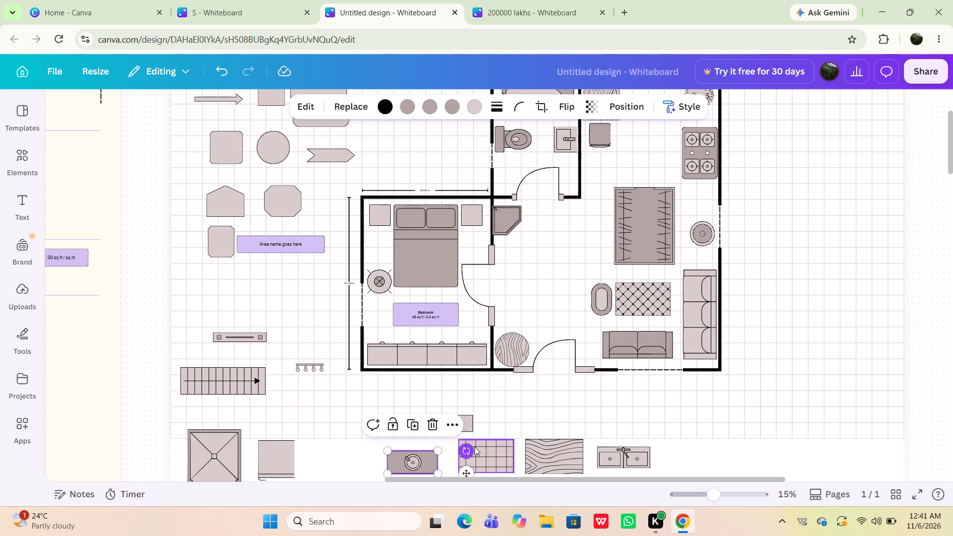
drag(468, 450, 418, 496)
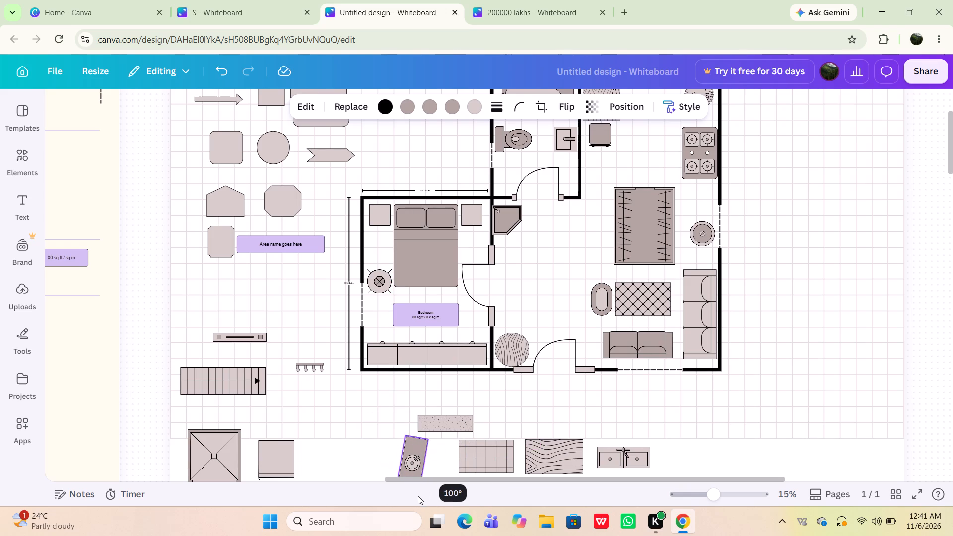
drag(418, 496, 424, 498)
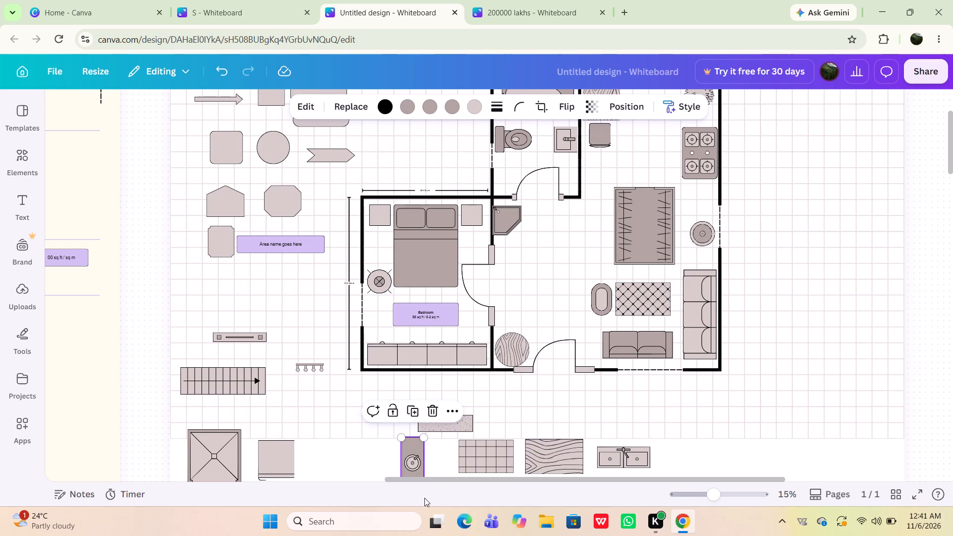
drag(414, 453, 685, 242)
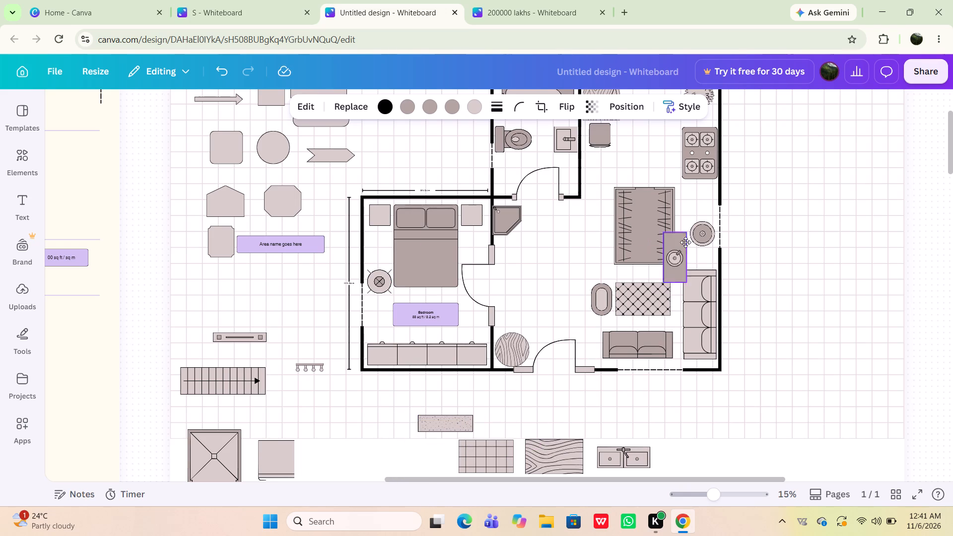
drag(685, 242, 707, 205)
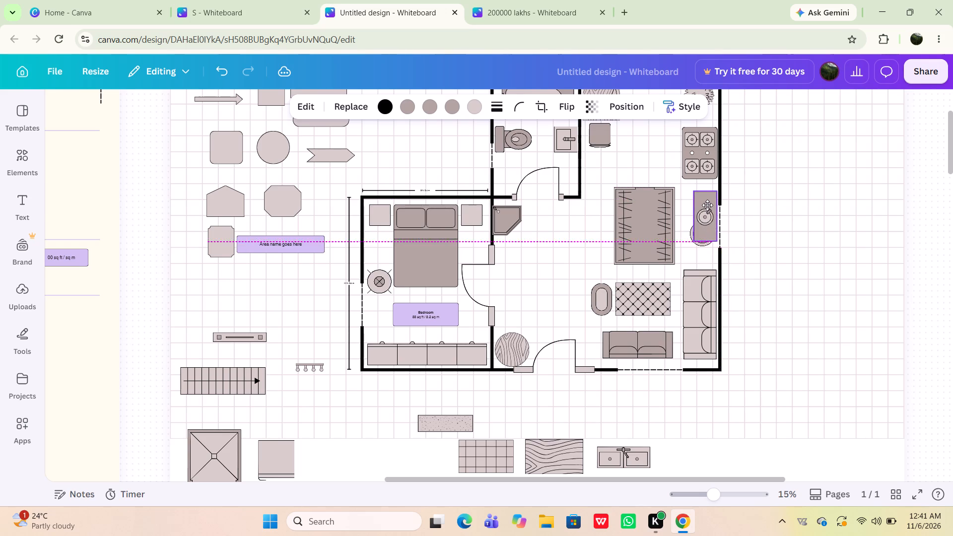
drag(707, 205, 707, 199)
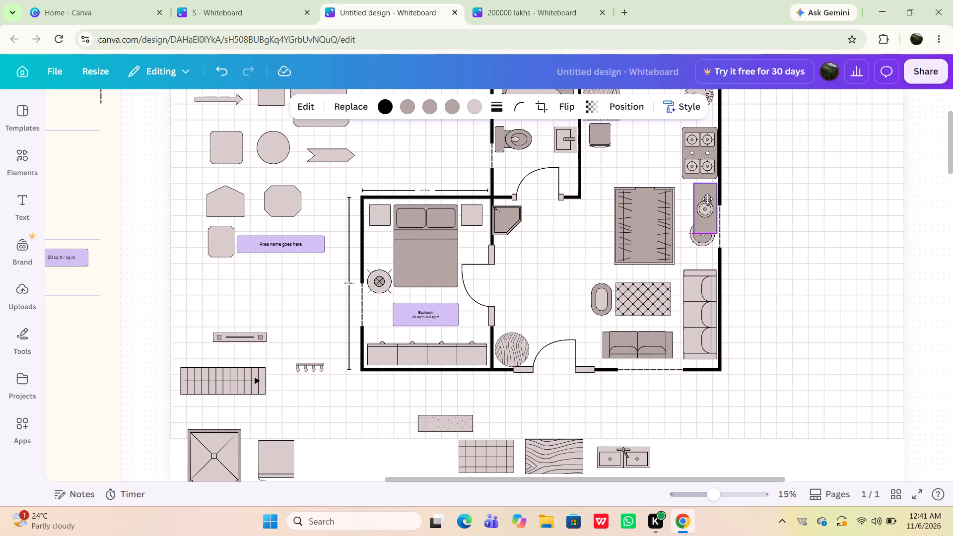
drag(707, 199, 710, 200)
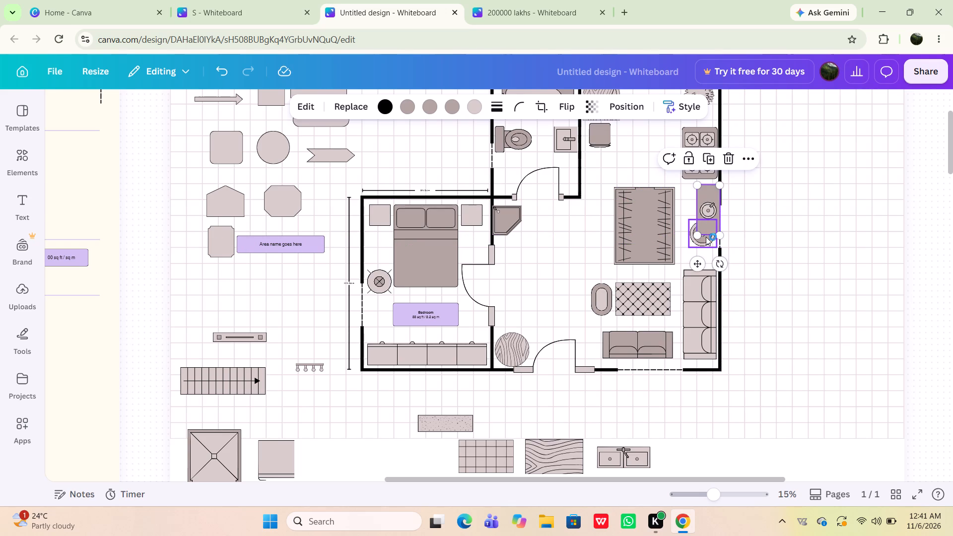
Move the round concentric-circle stool away from the sink counter to just below the chair, near the bathroom wall.
drag(702, 238, 681, 216)
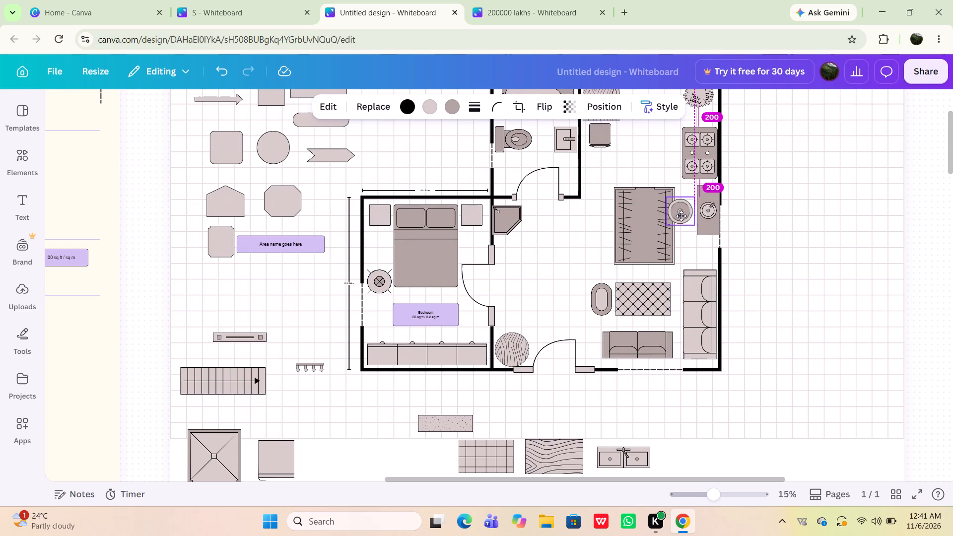
drag(681, 216, 681, 216)
click(690, 242)
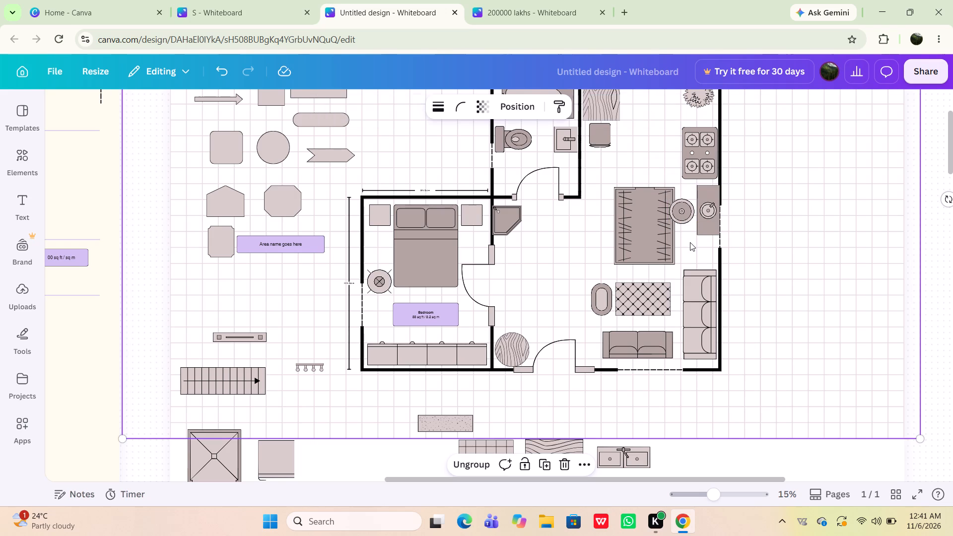
drag(680, 209, 599, 229)
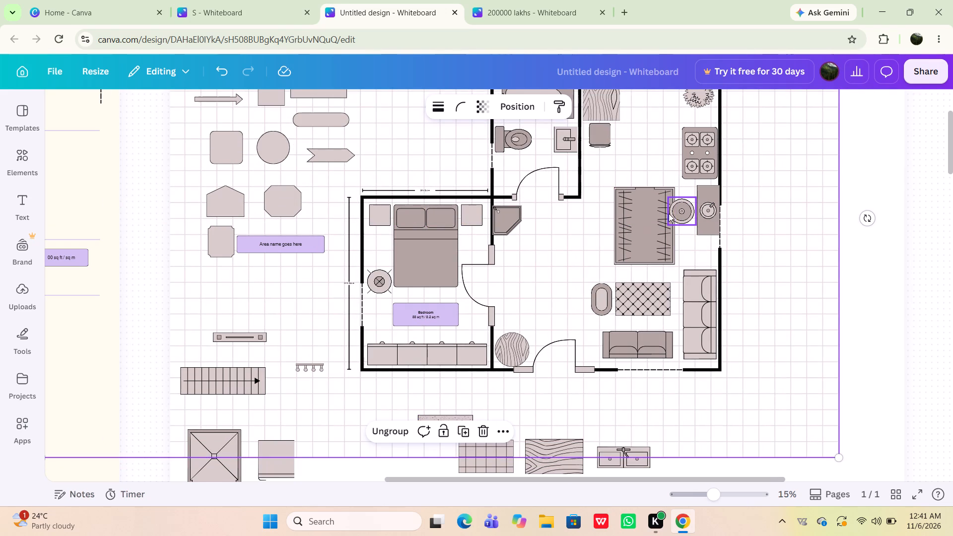
click(681, 210)
drag(681, 210, 666, 209)
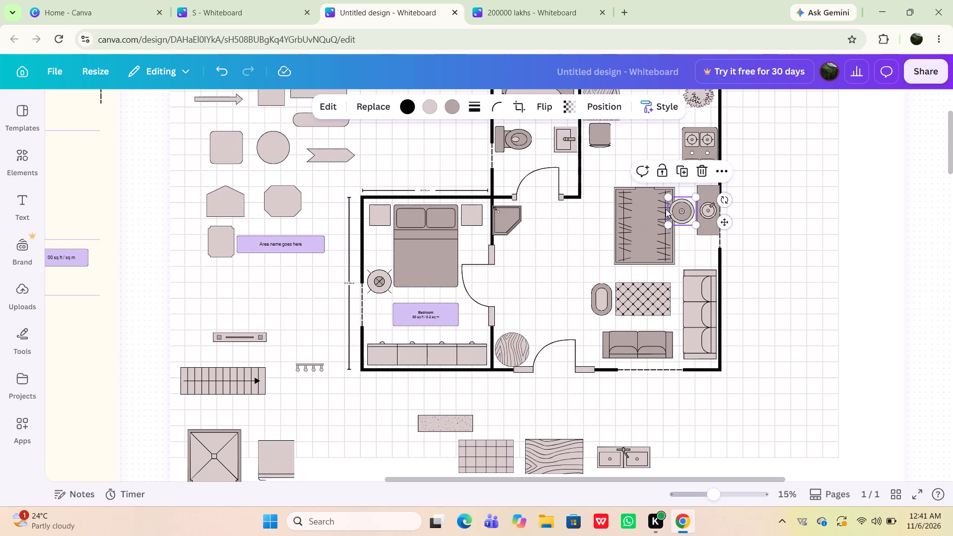
drag(666, 209, 600, 171)
click(550, 286)
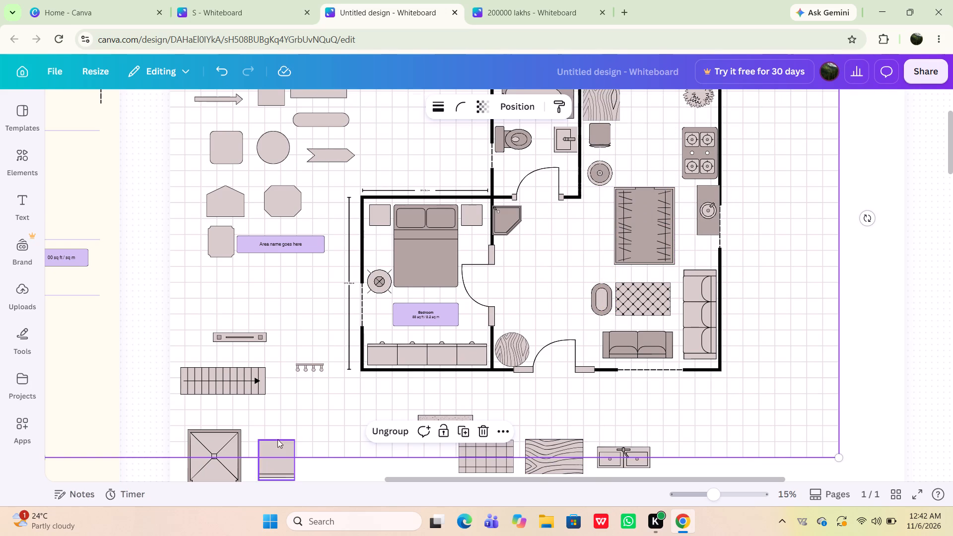
Place the square table with diagonal lines in the main room, over the dark fringed rug.
drag(221, 444, 248, 479)
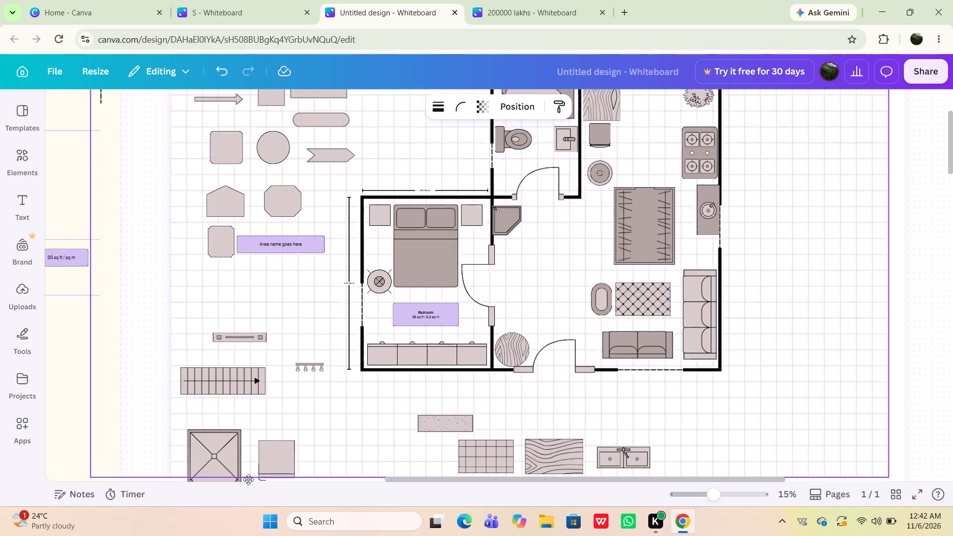
drag(248, 479, 237, 496)
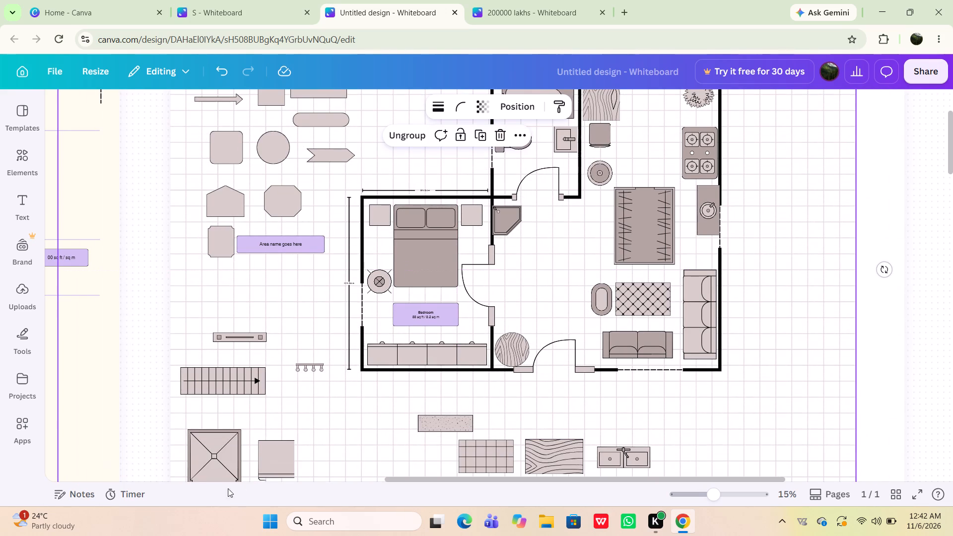
click(218, 462)
drag(218, 462, 583, 262)
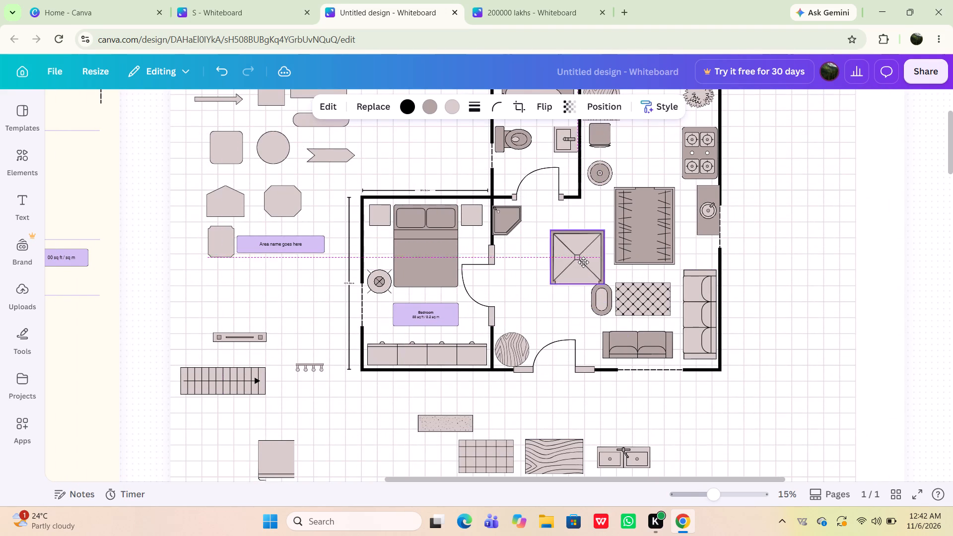
drag(583, 262, 652, 252)
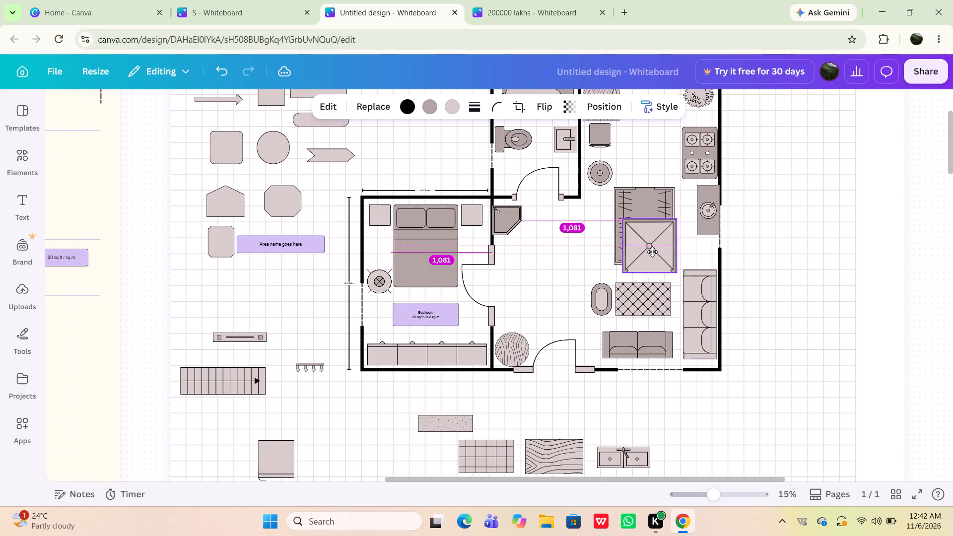
drag(652, 252, 646, 237)
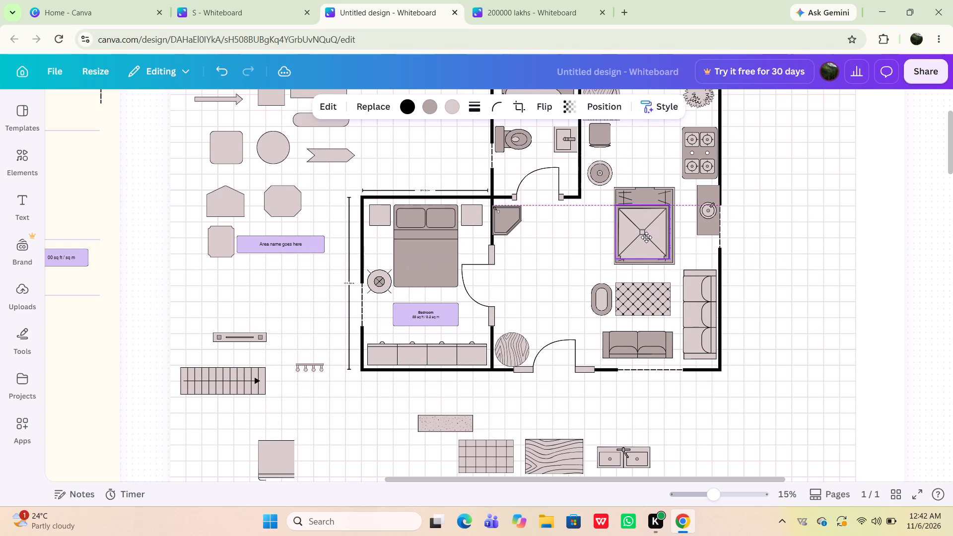
drag(646, 237, 629, 242)
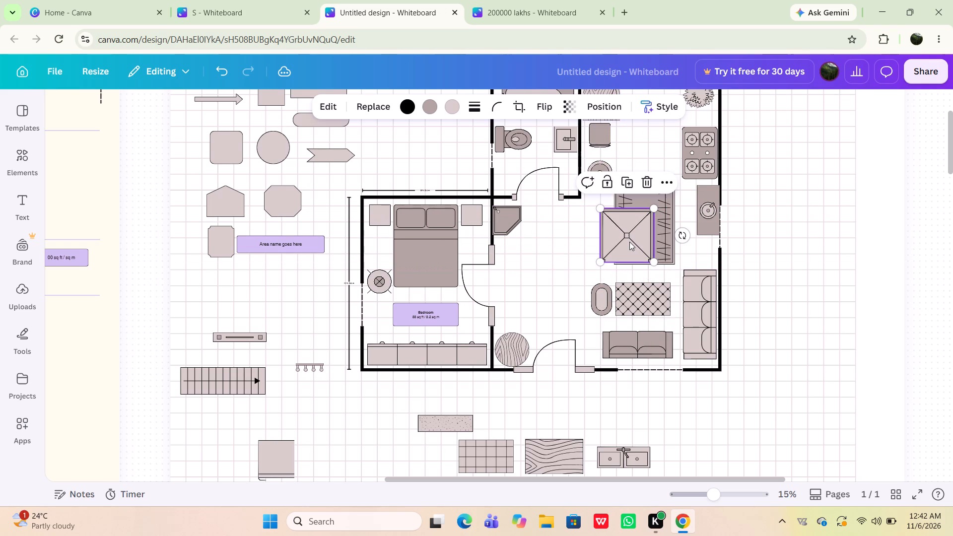
Move the dark fringed rug so that it lies centred beneath the square table.
drag(661, 225, 640, 229)
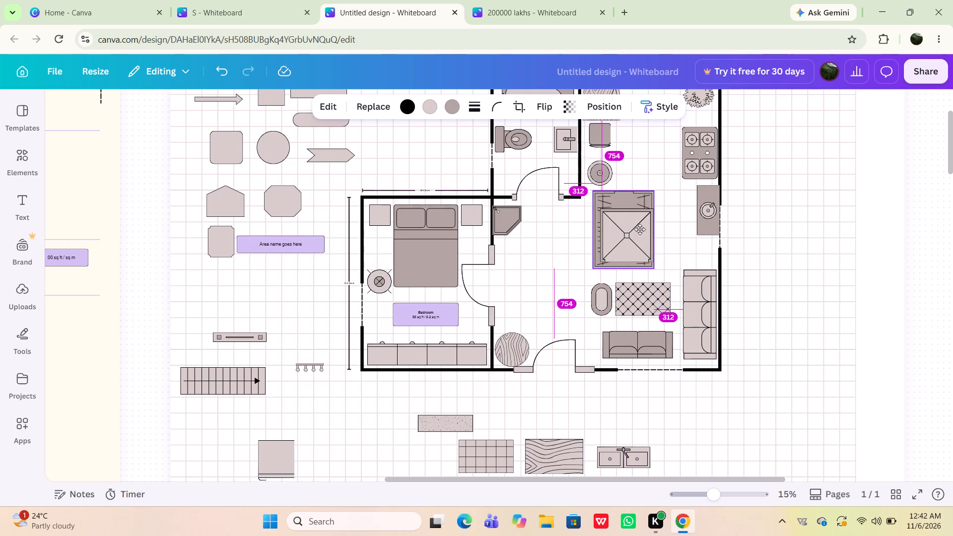
drag(640, 229, 643, 231)
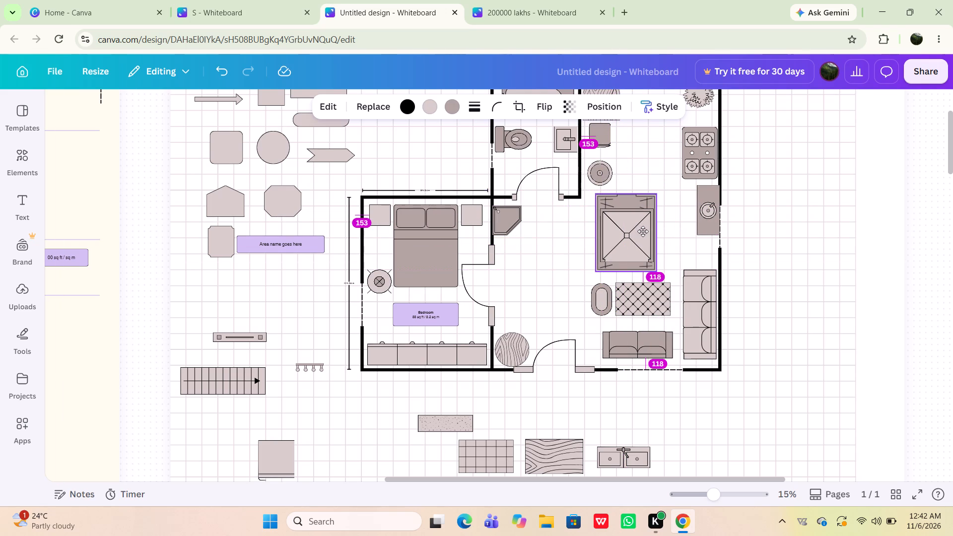
drag(643, 231, 643, 232)
click(556, 264)
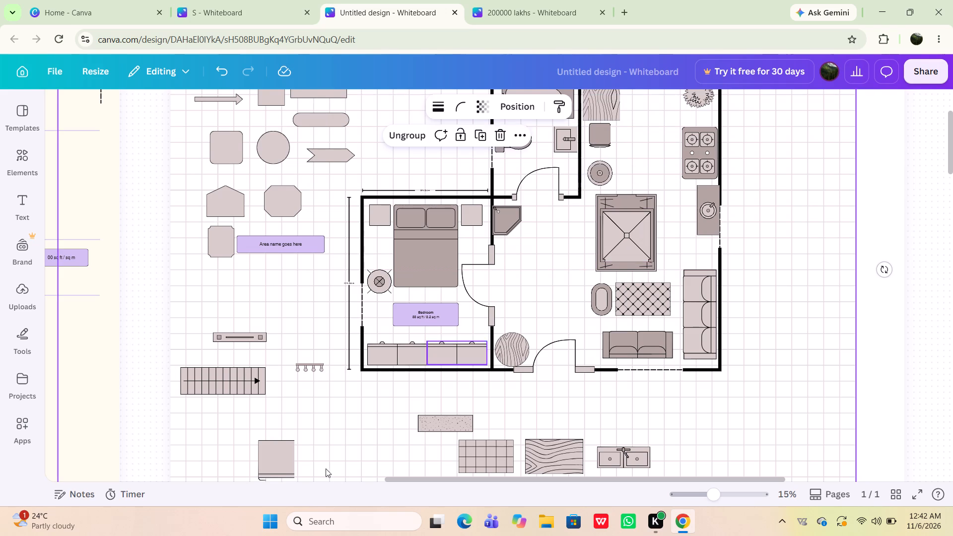
Place the square chair in the main room between the bedroom door and the rug, and duplicate it.
click(267, 462)
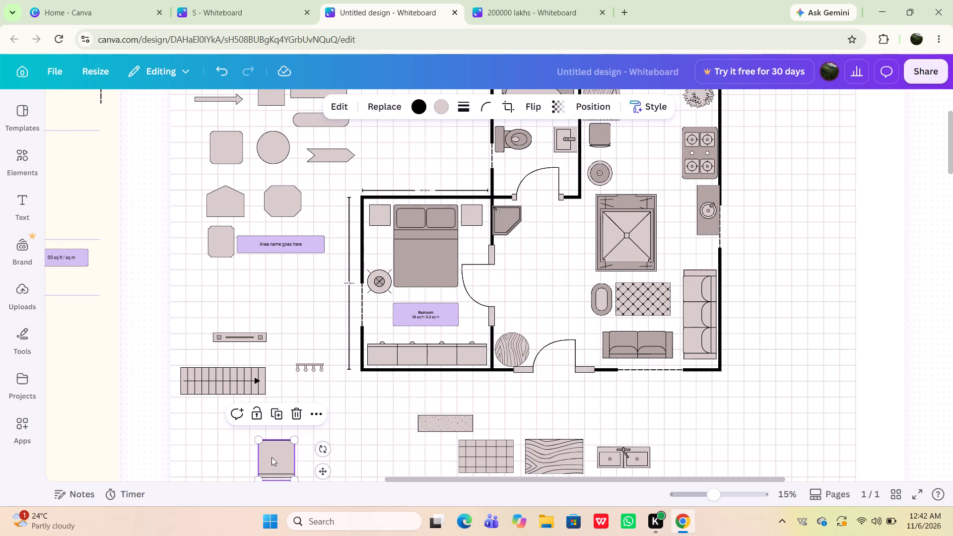
drag(269, 458, 536, 255)
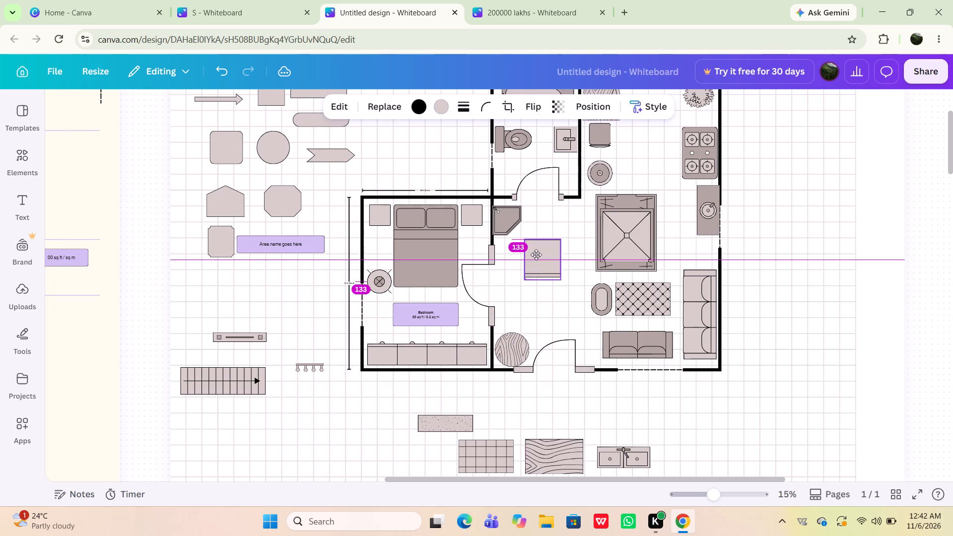
drag(536, 255, 556, 243)
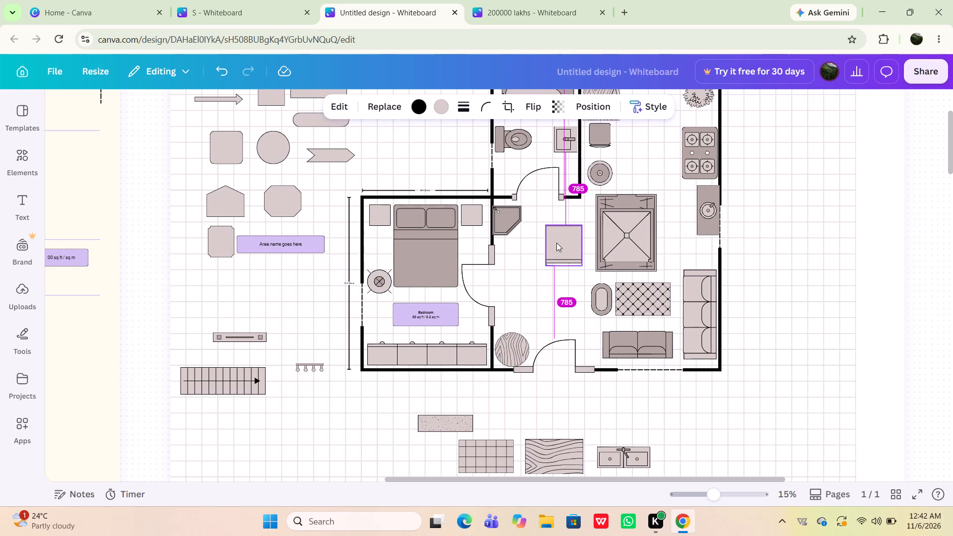
click(566, 202)
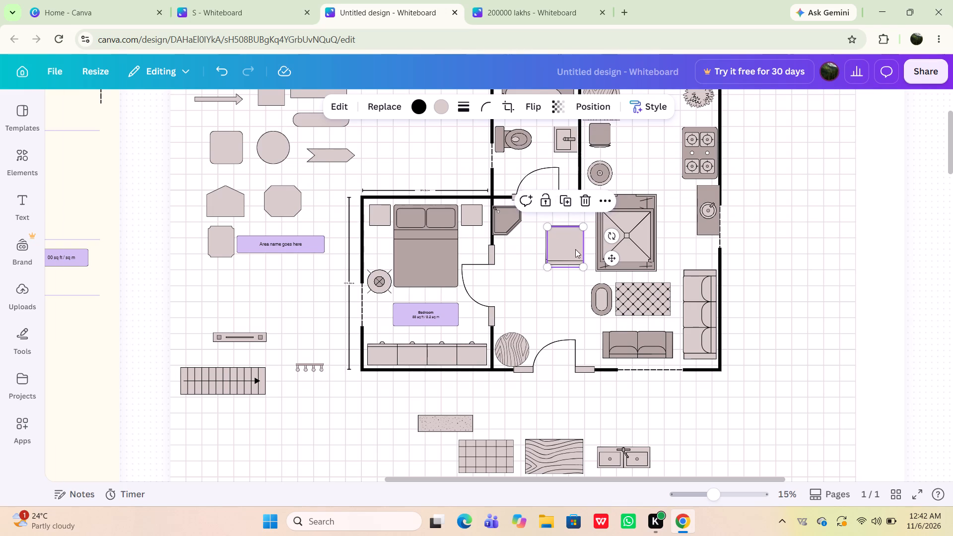
Shrink the copied chair to about 291 × 325 px and tuck it behind the square table's lower edge, one layer back.
click(564, 243)
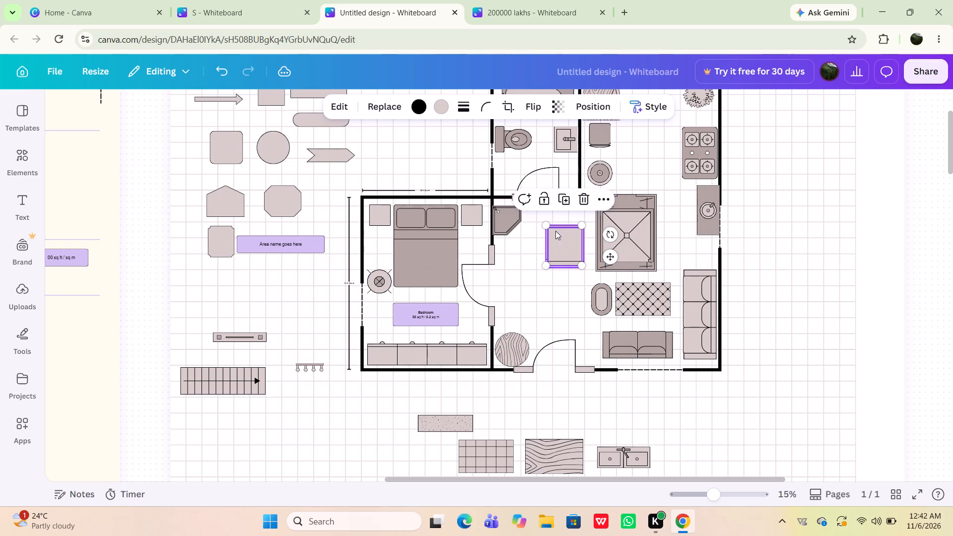
drag(548, 226, 555, 240)
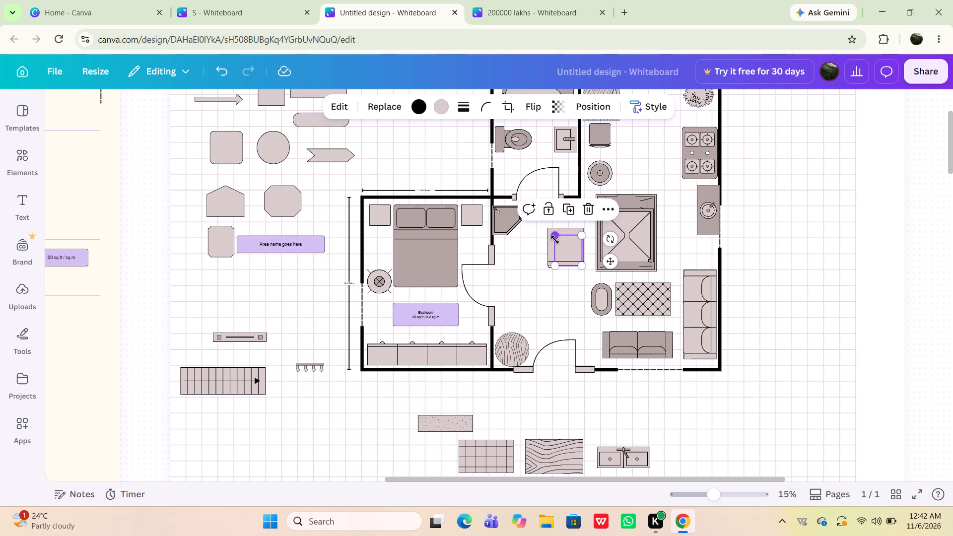
drag(571, 251, 629, 276)
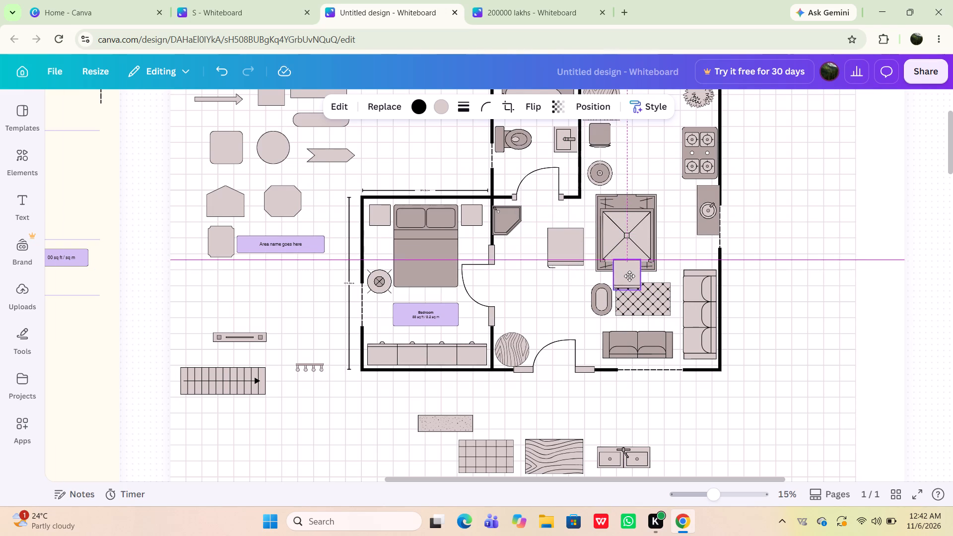
drag(629, 276, 631, 269)
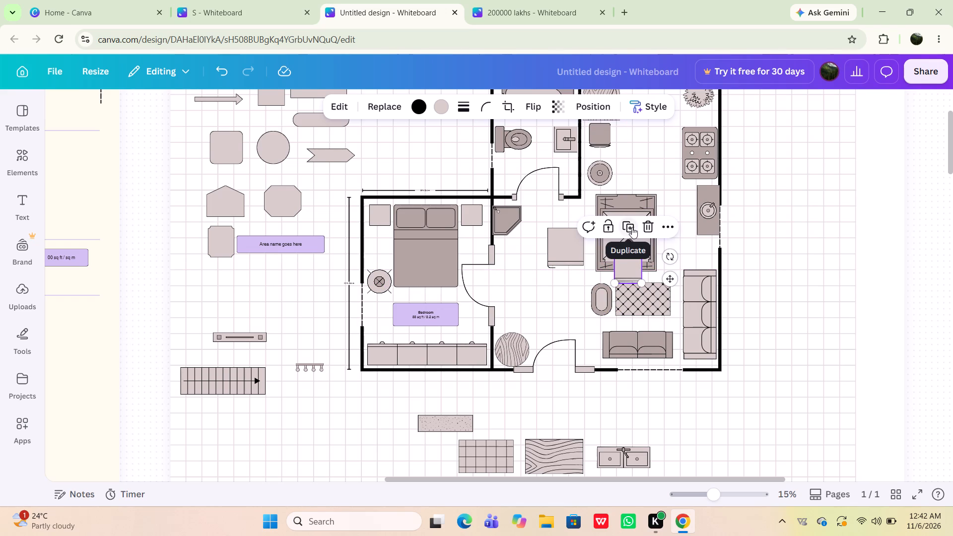
click(595, 105)
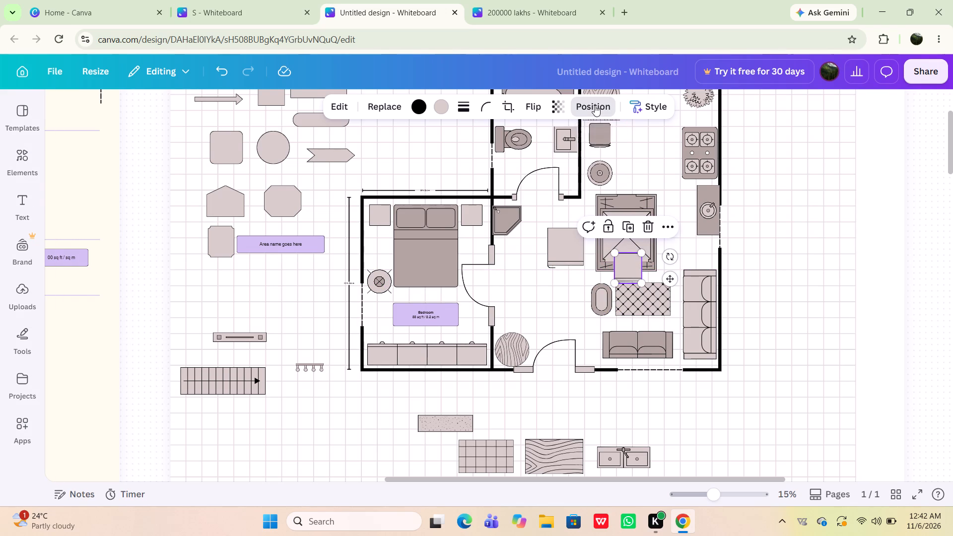
click(224, 179)
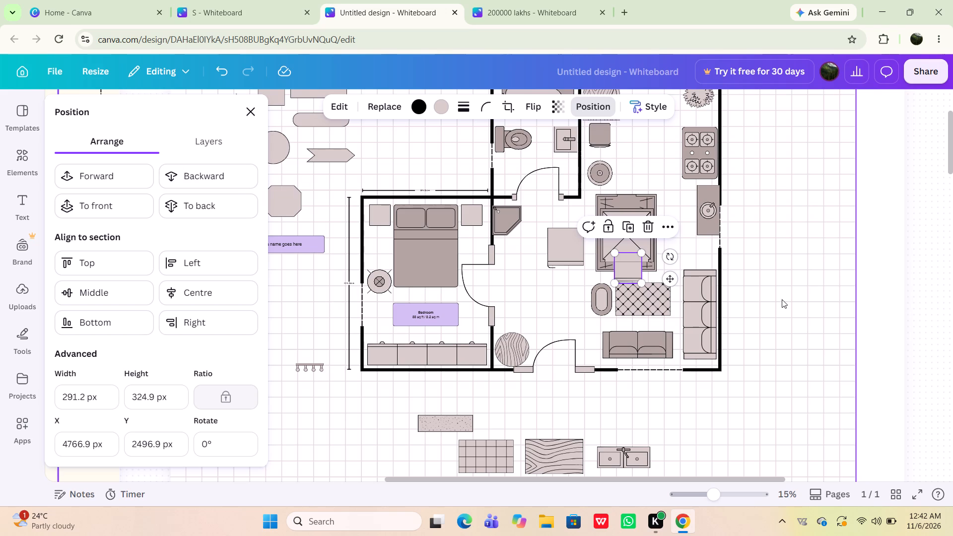
click(889, 245)
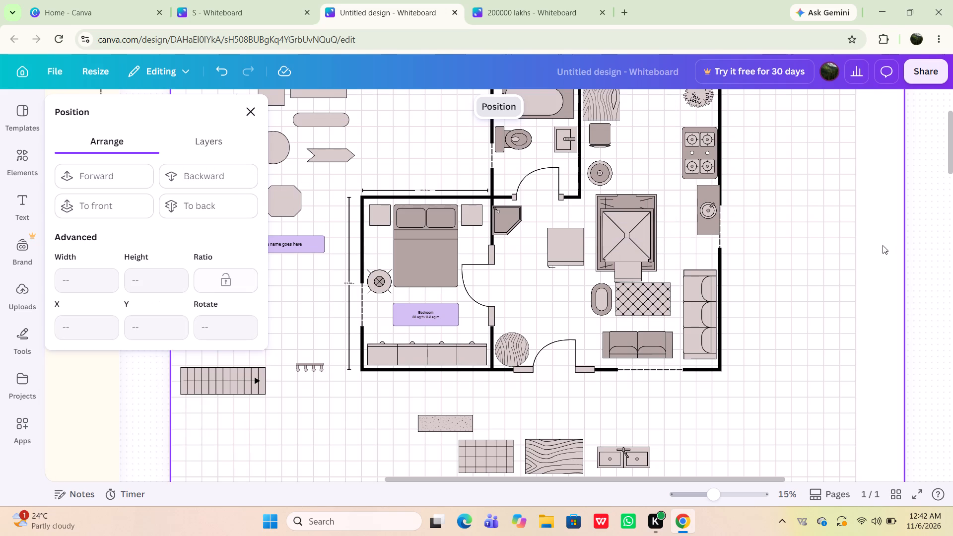
Rotate the remaining full-size chair beside the rug to 90° and duplicate it.
click(555, 247)
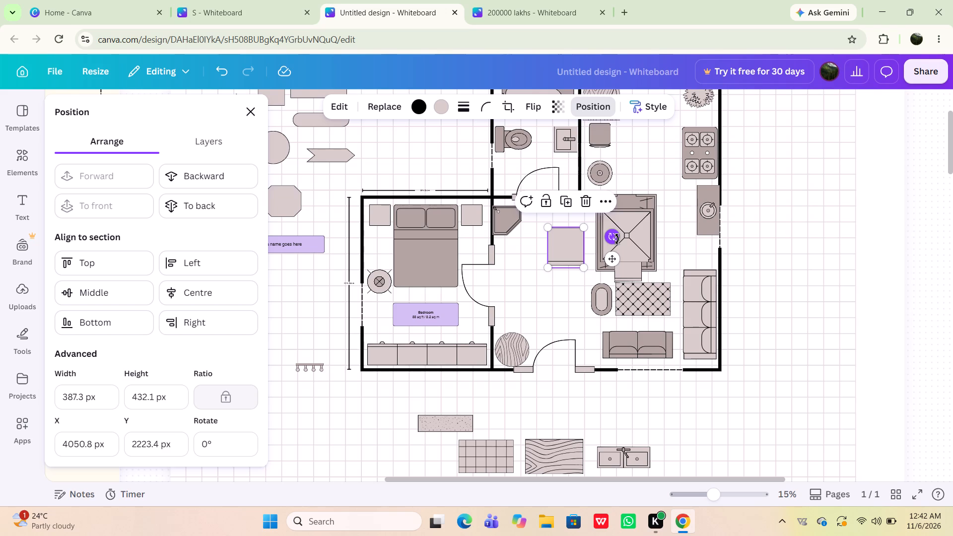
drag(617, 239, 574, 301)
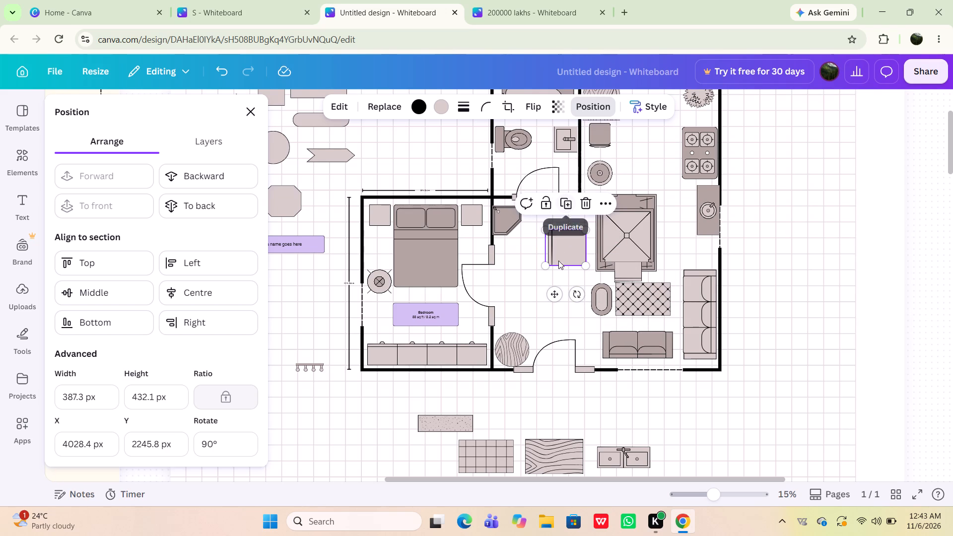
click(564, 205)
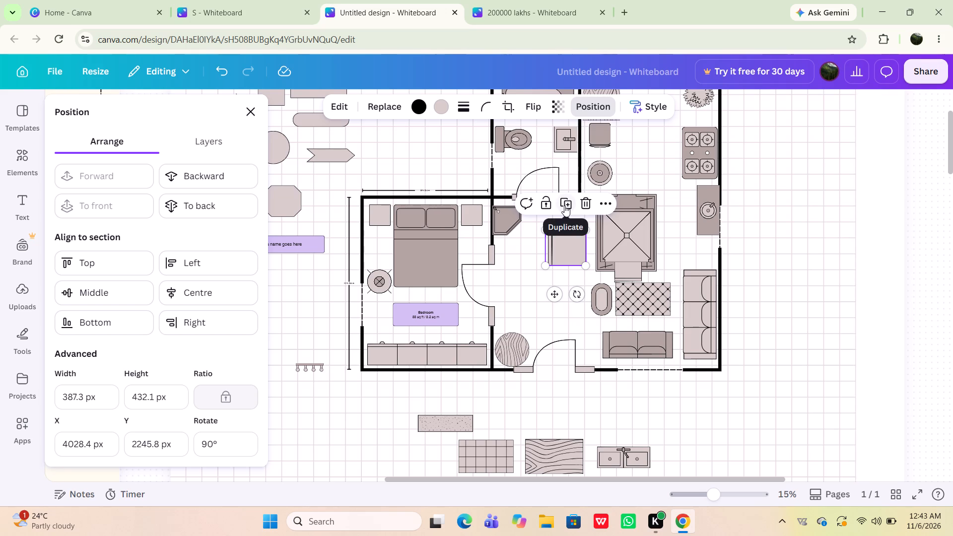
Shrink the rotated chair beside the rug to about 259 × 289 px and place it on the table's bedroom-facing side, one layer back.
click(555, 237)
drag(545, 230, 560, 244)
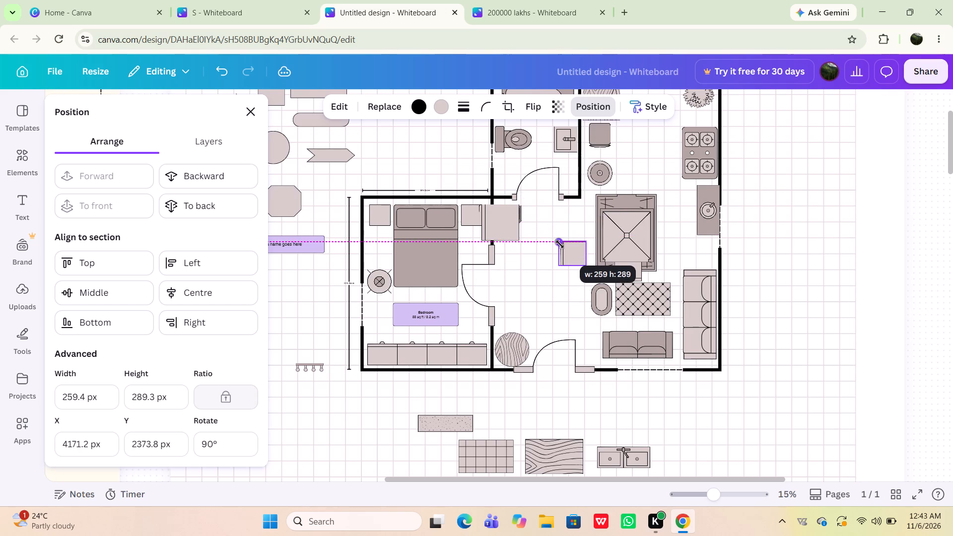
drag(560, 244, 560, 244)
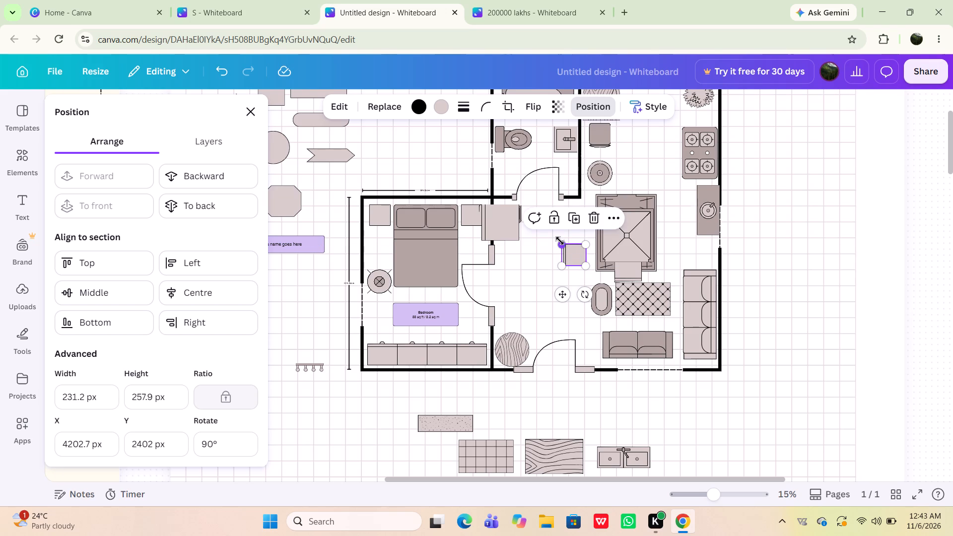
click(560, 241)
drag(573, 256, 587, 239)
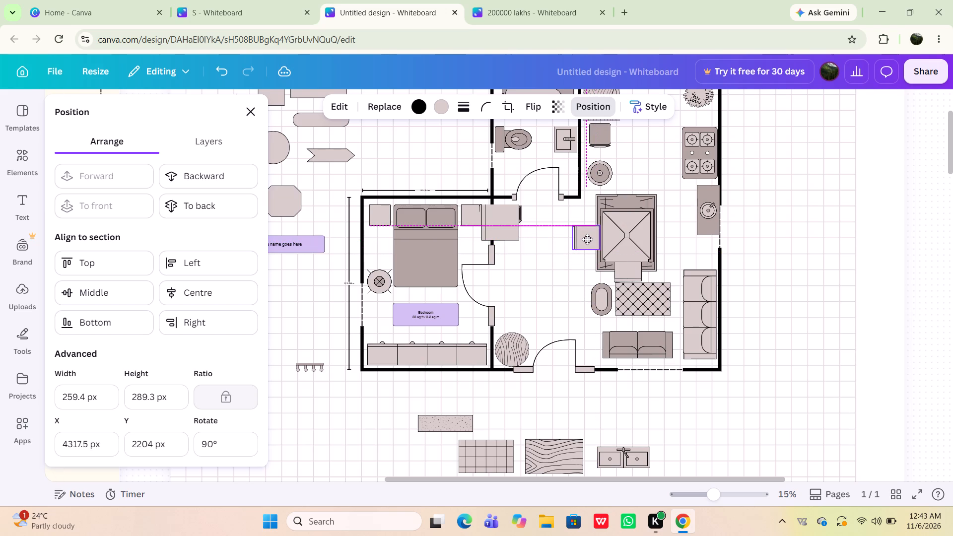
drag(587, 239, 592, 240)
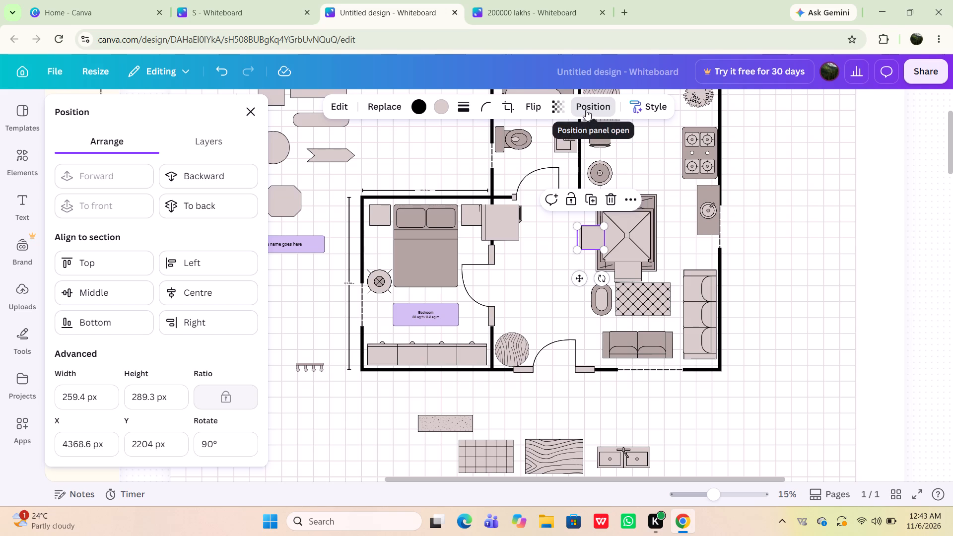
click(220, 174)
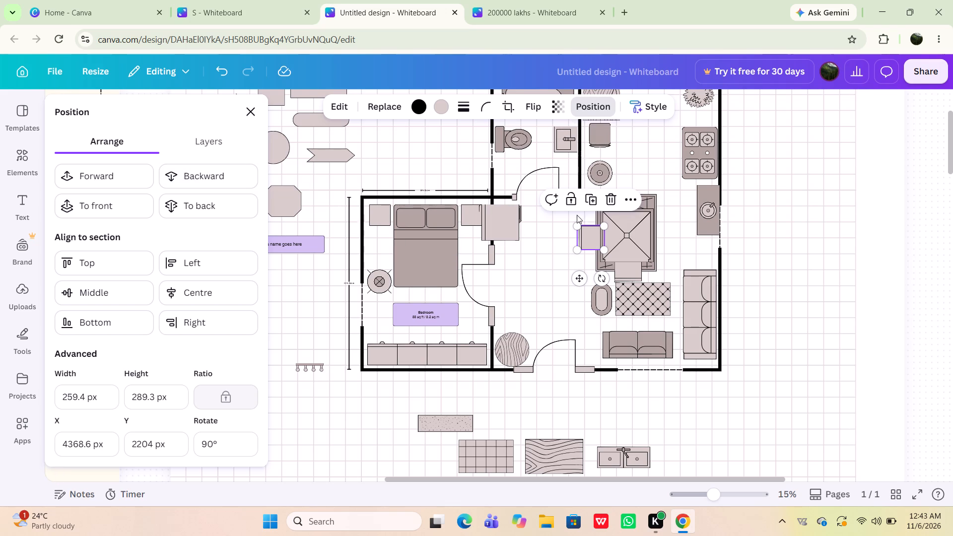
Duplicate the small square chair, rotate the copy to -90°, and place it on the table's kitchen-facing side, one layer back.
click(584, 195)
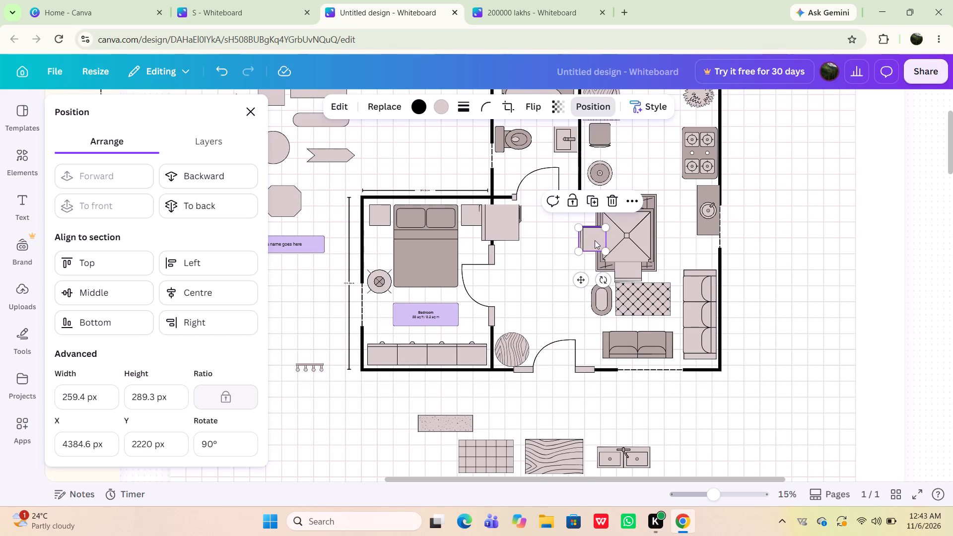
drag(591, 241, 674, 238)
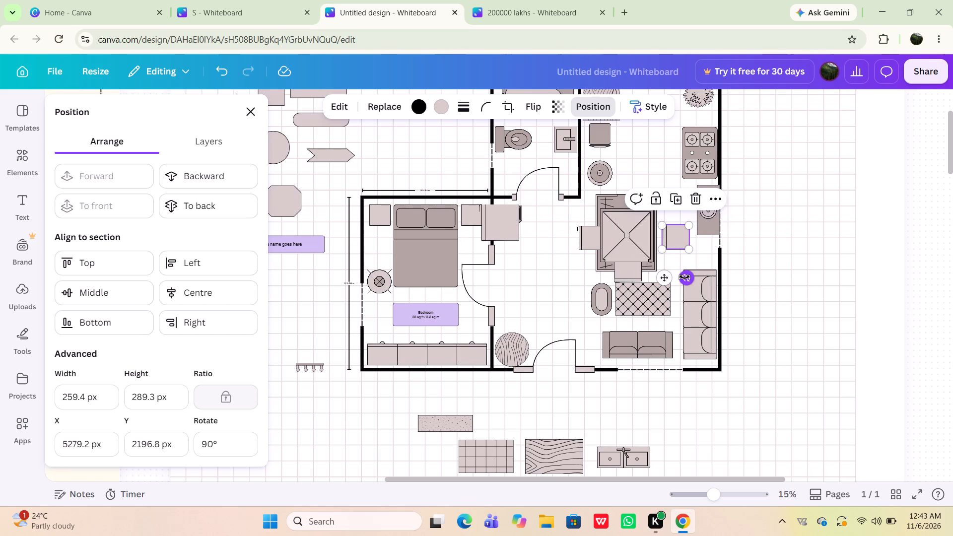
drag(684, 277, 657, 196)
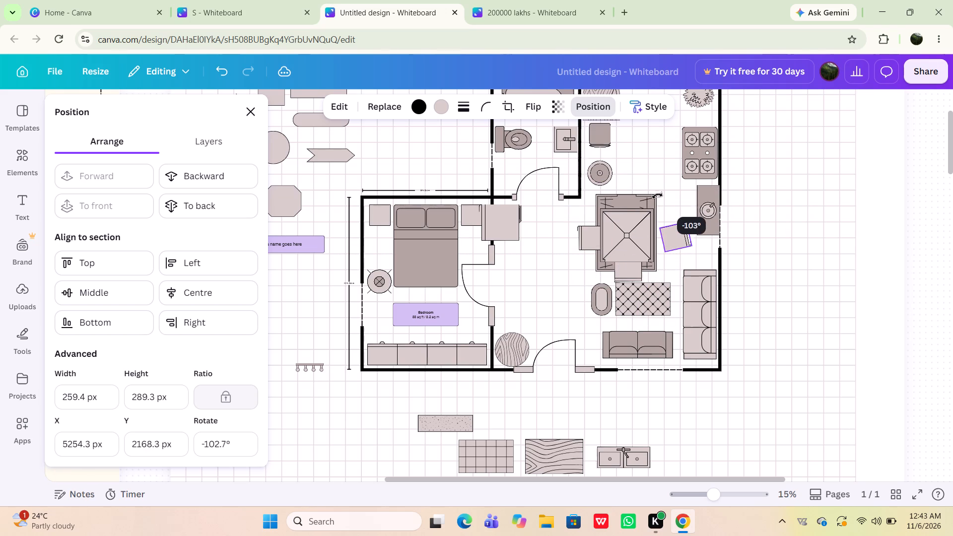
drag(657, 196, 668, 210)
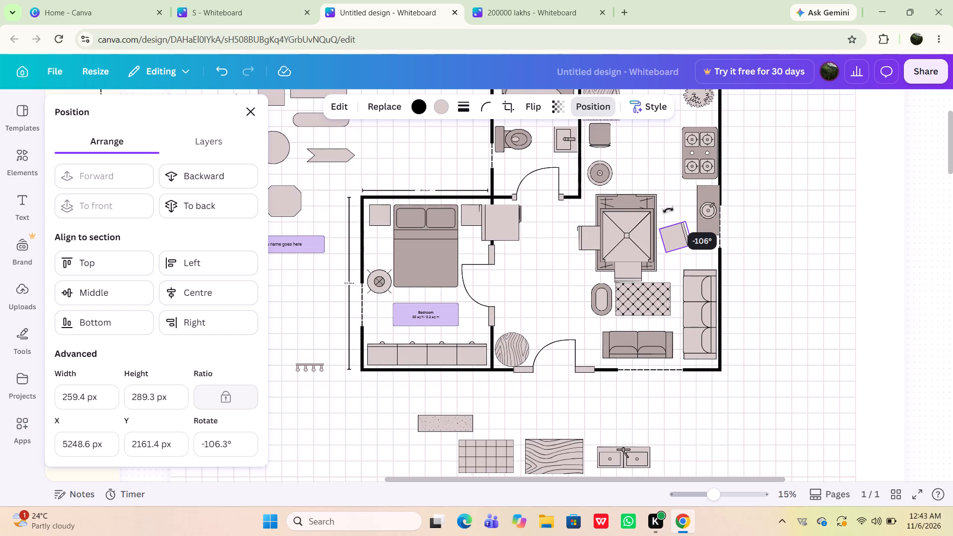
drag(668, 210, 678, 228)
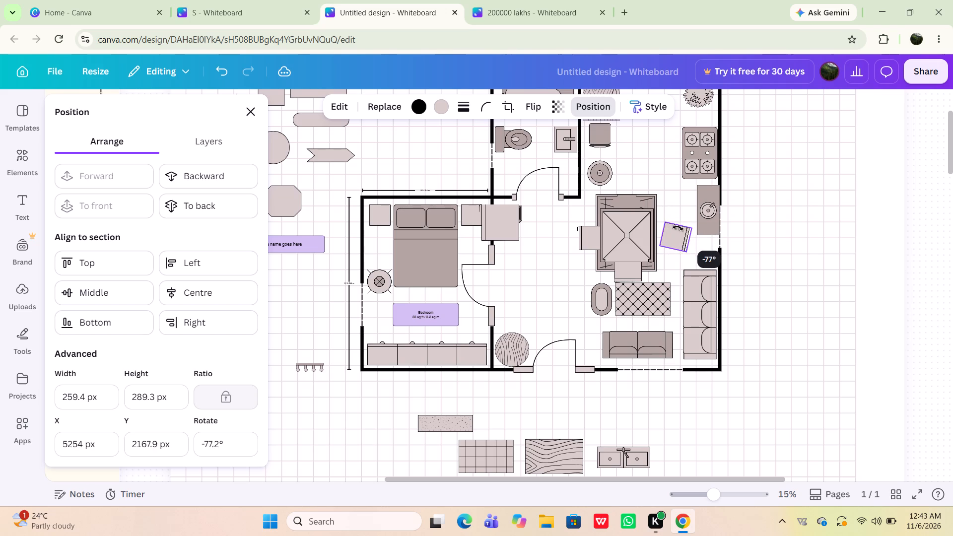
drag(678, 228, 676, 221)
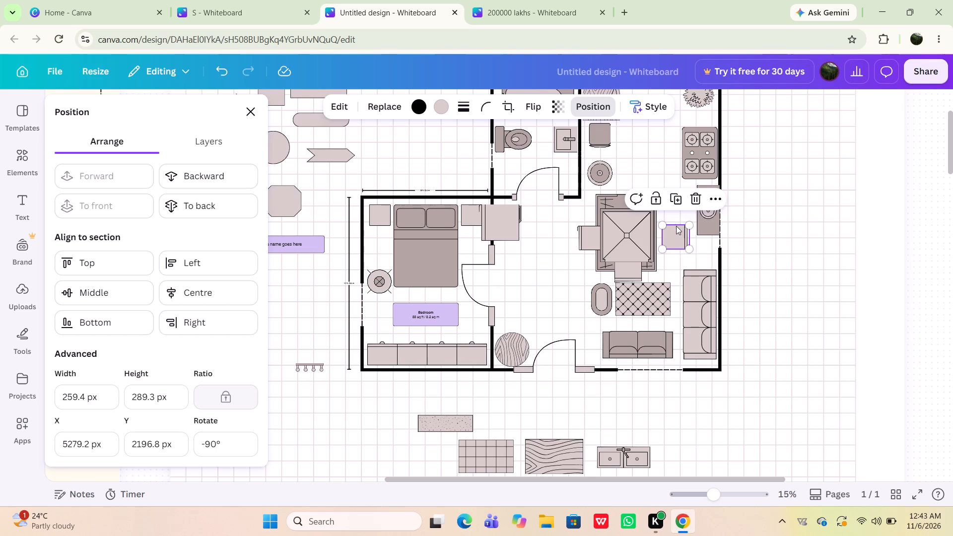
drag(675, 232, 657, 233)
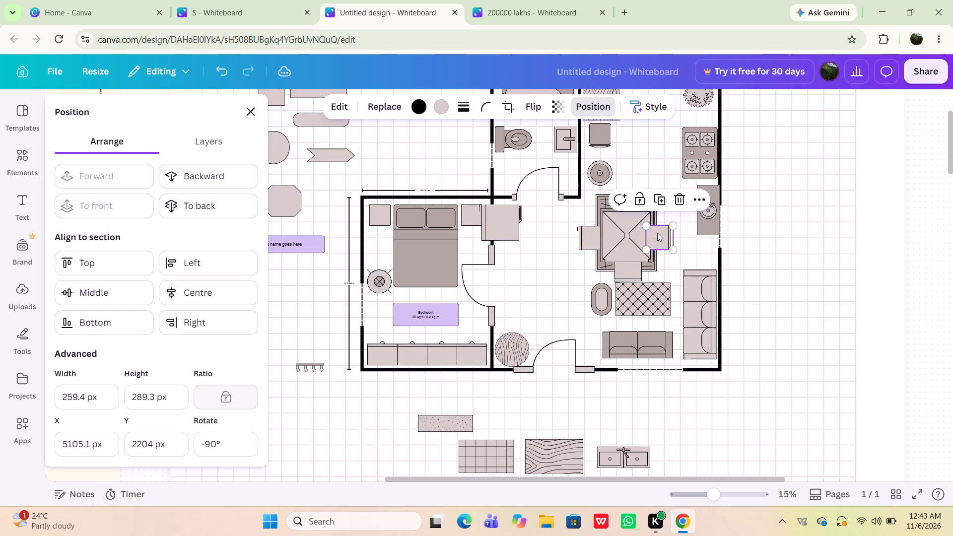
click(209, 174)
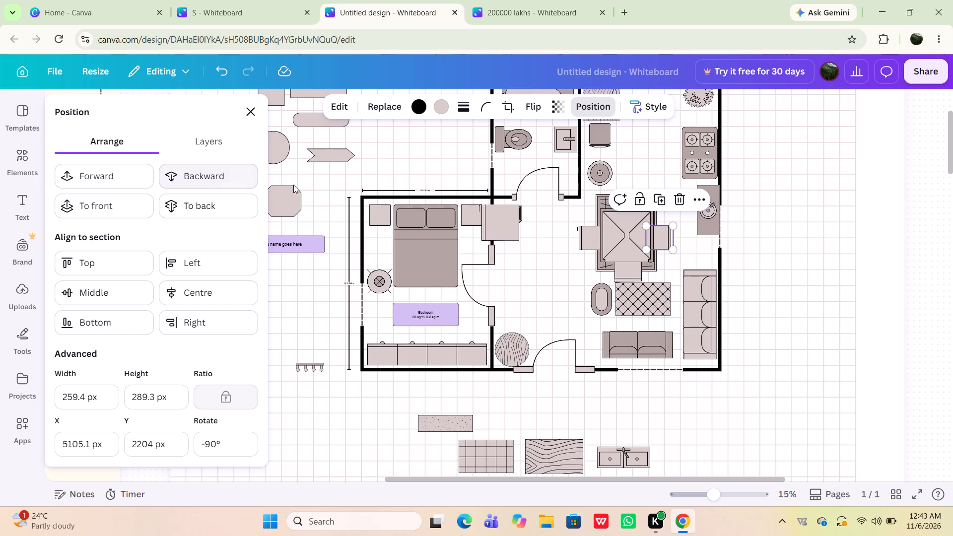
Delete the spare full-size square chair covering the corner unit beside the bedroom wall.
click(499, 219)
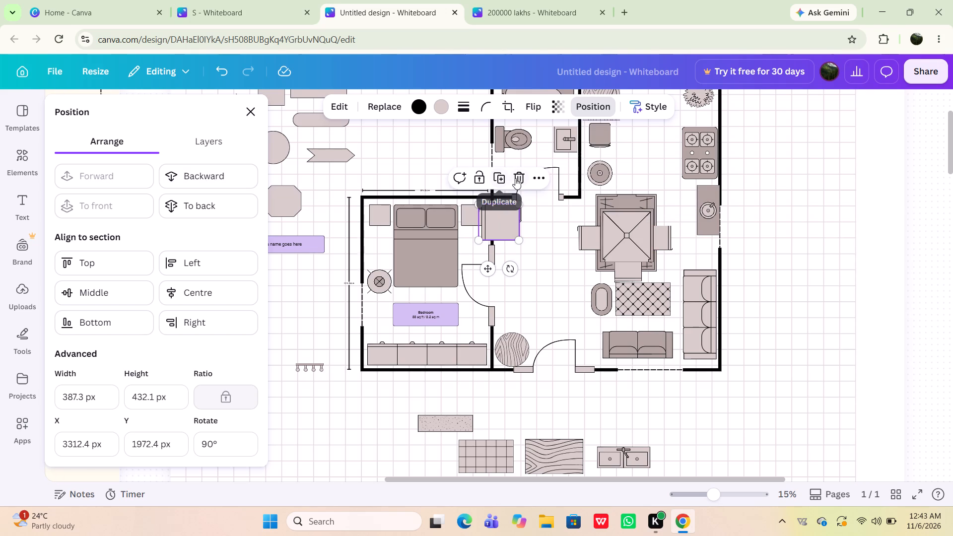
click(519, 178)
Duplicate the kitchen-side chair, rotate the copy to -180°, and place it at the table's upper edge, one layer back.
click(660, 241)
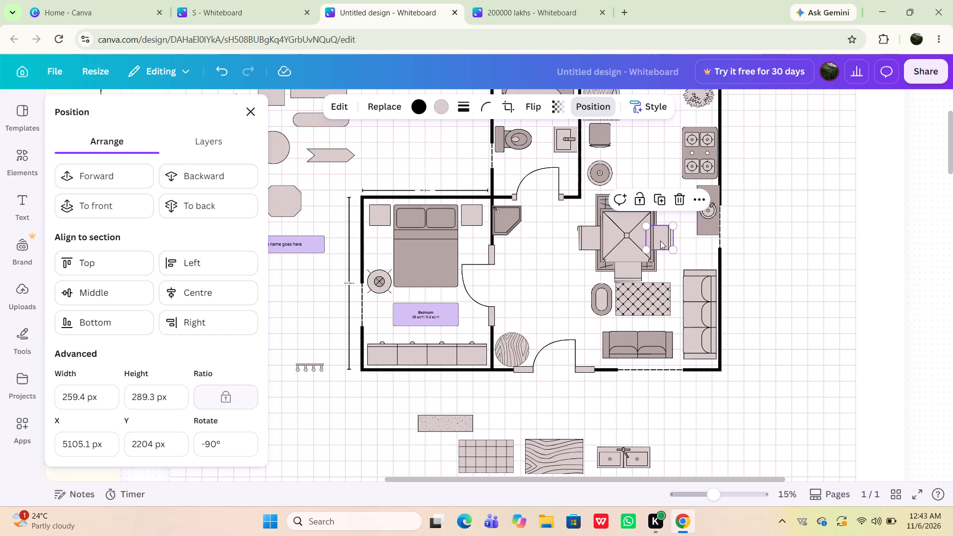
click(664, 201)
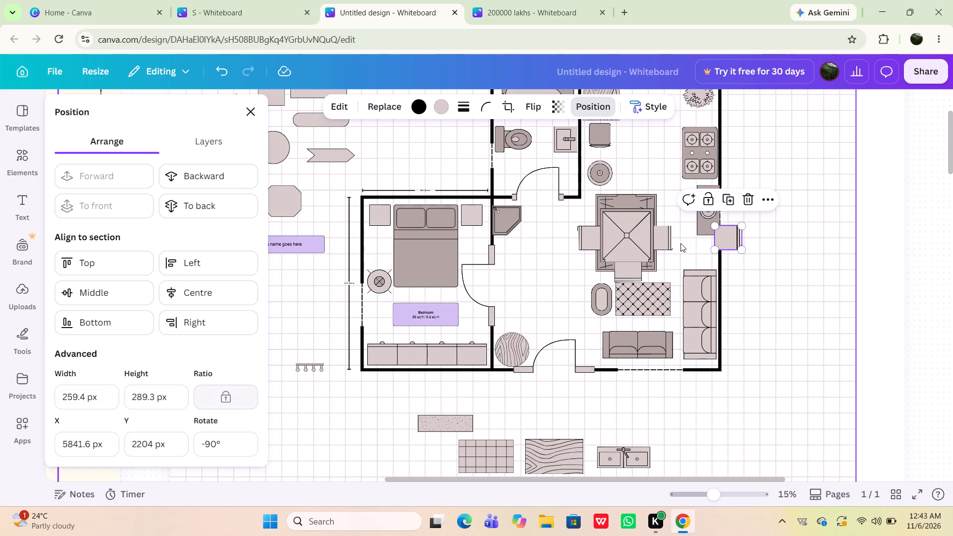
click(665, 237)
click(665, 237)
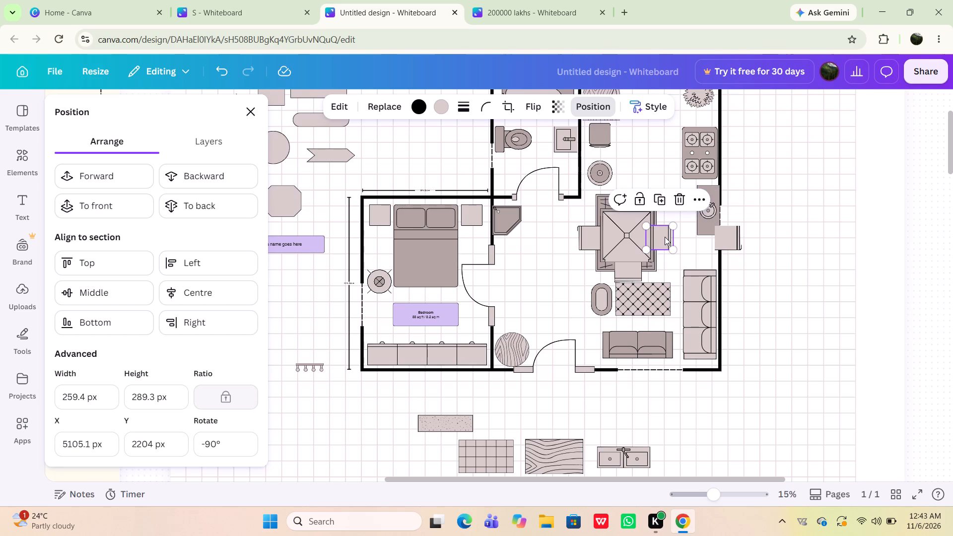
click(735, 241)
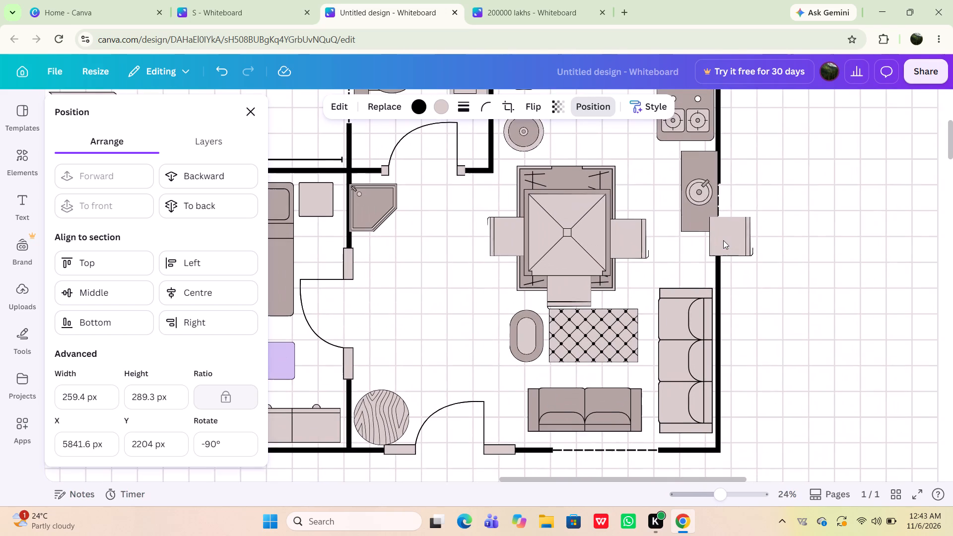
click(723, 240)
drag(783, 245, 715, 170)
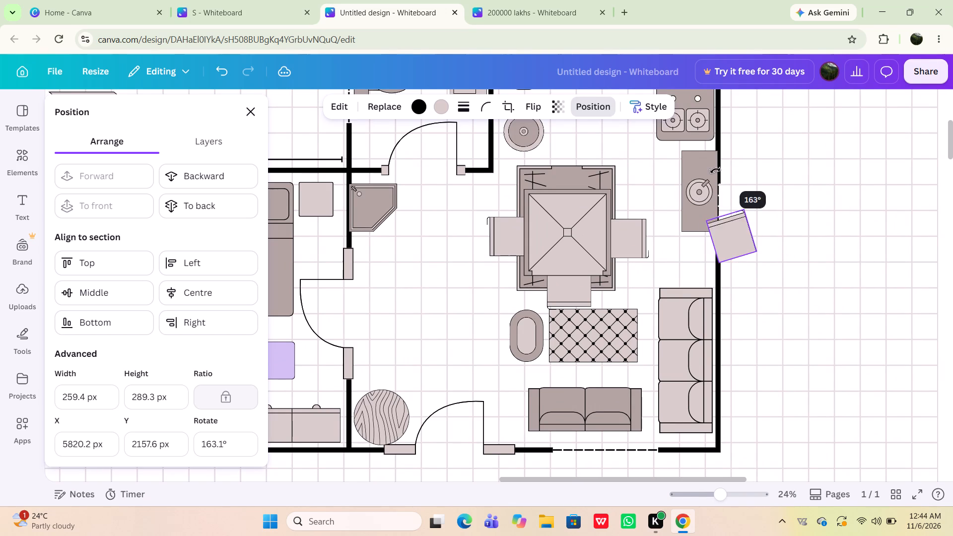
drag(715, 170, 740, 182)
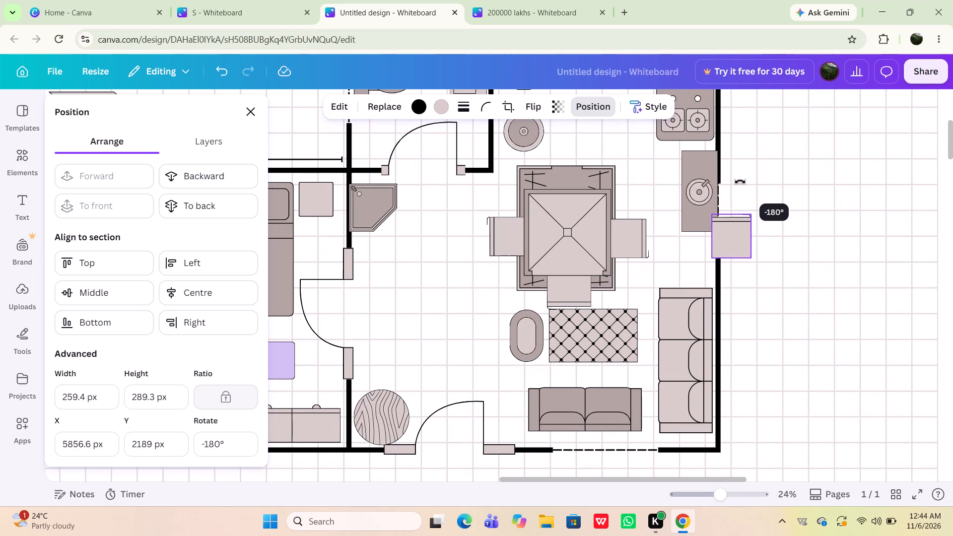
drag(740, 182, 740, 181)
drag(728, 237, 550, 178)
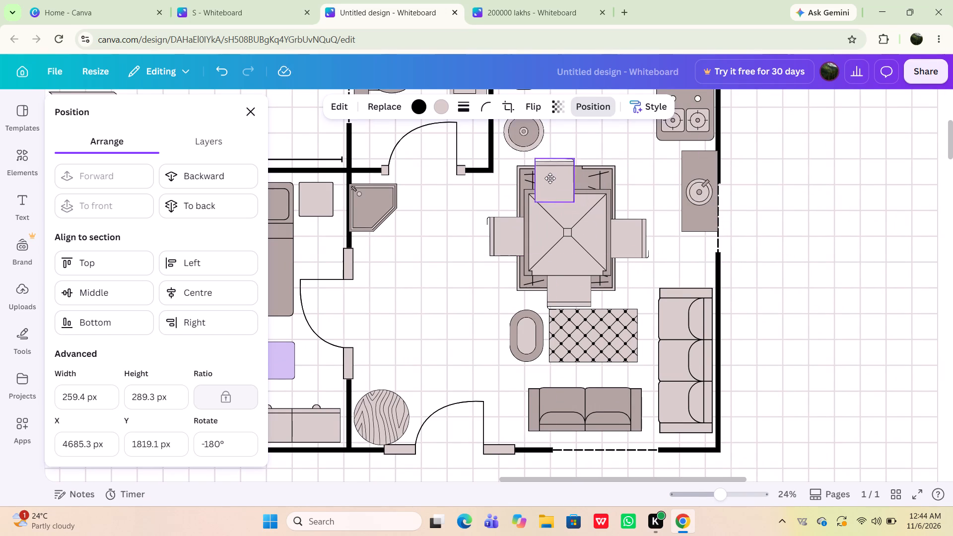
drag(550, 178, 562, 180)
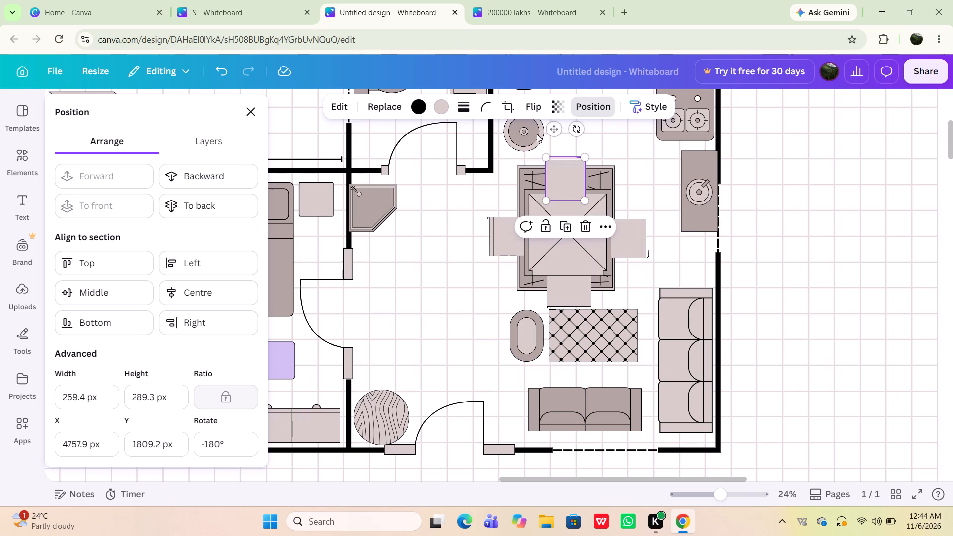
click(231, 173)
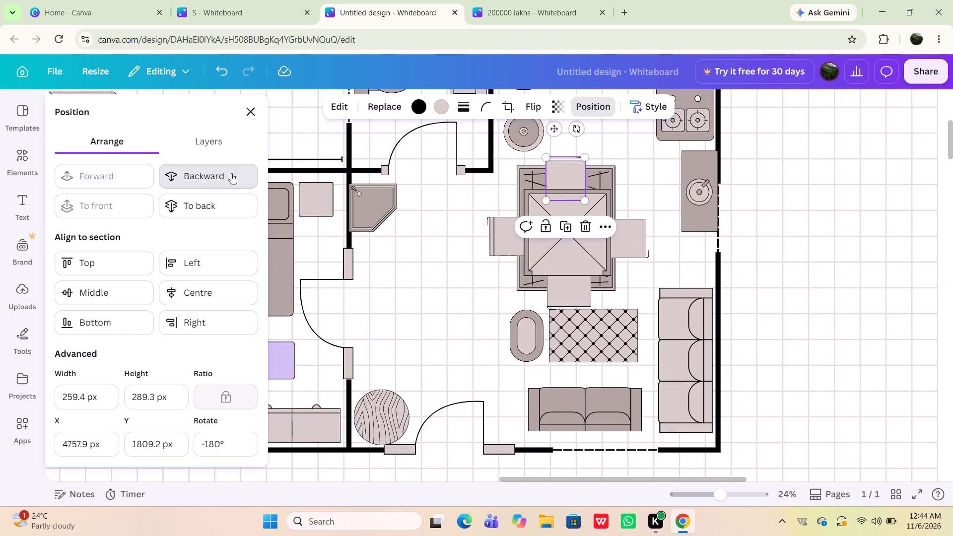
click(794, 293)
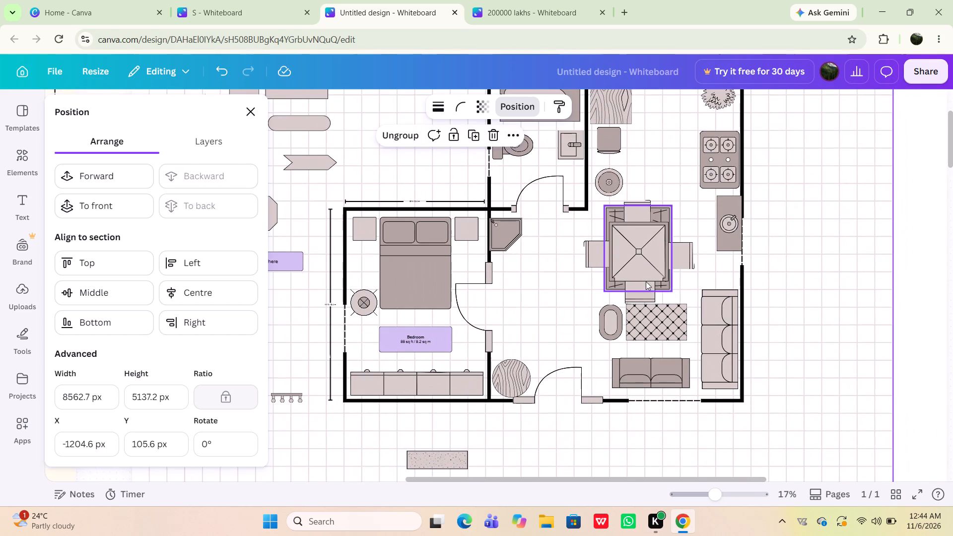
Move the lattice-patterned rug clear of the lower dining chair, to about X 4792 px, Y 2900 px.
drag(667, 331, 667, 340)
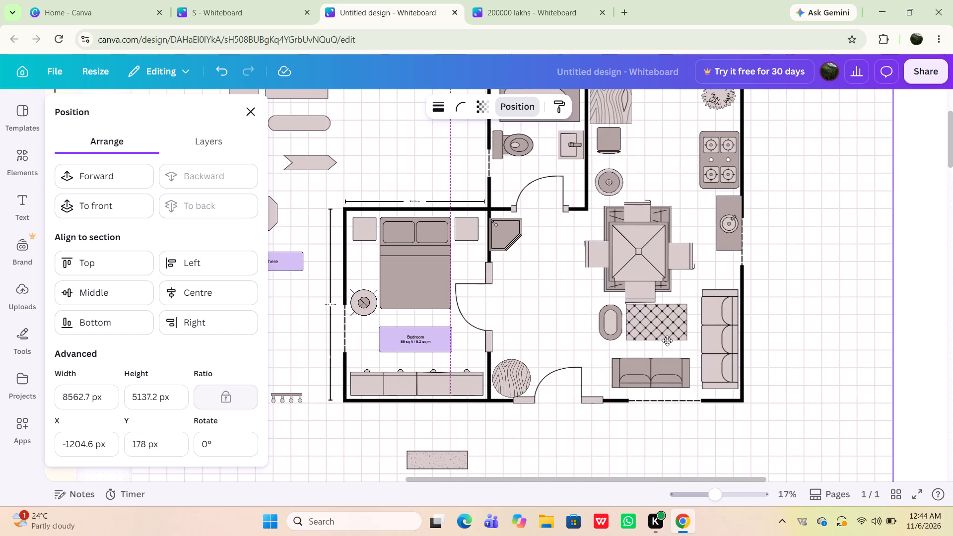
drag(667, 340, 667, 340)
click(667, 324)
drag(667, 324, 669, 333)
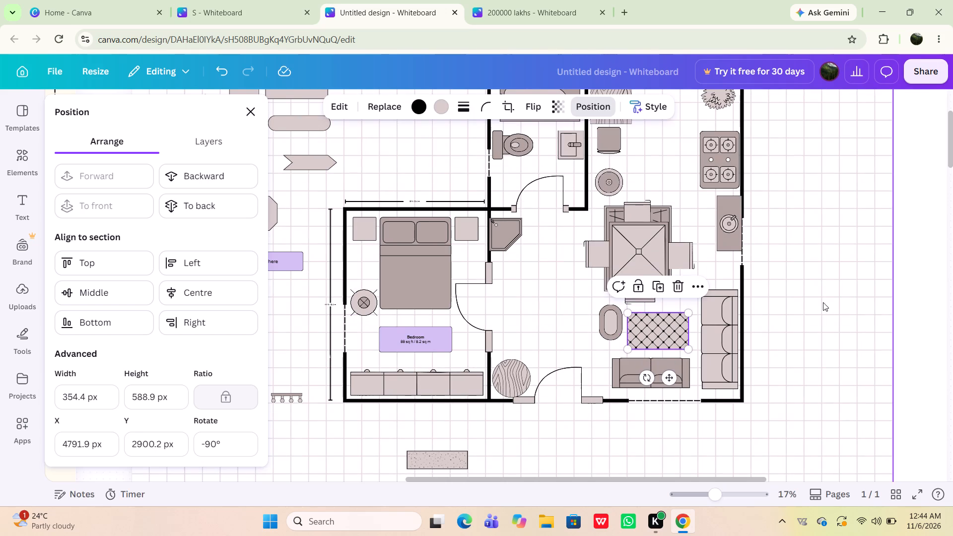
Realign the oval table beside the rug at about X 4502 px, Y 2906 px.
drag(612, 326, 611, 331)
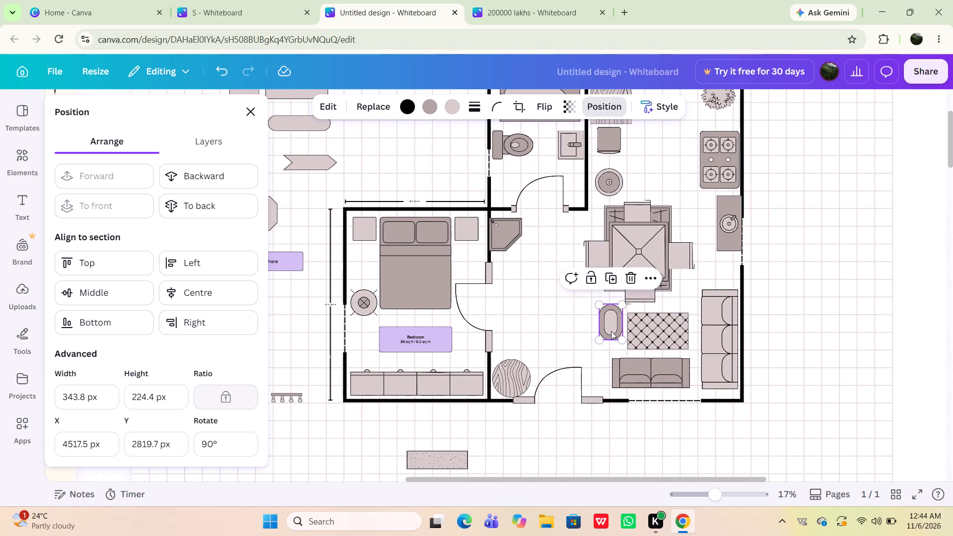
drag(611, 331, 661, 334)
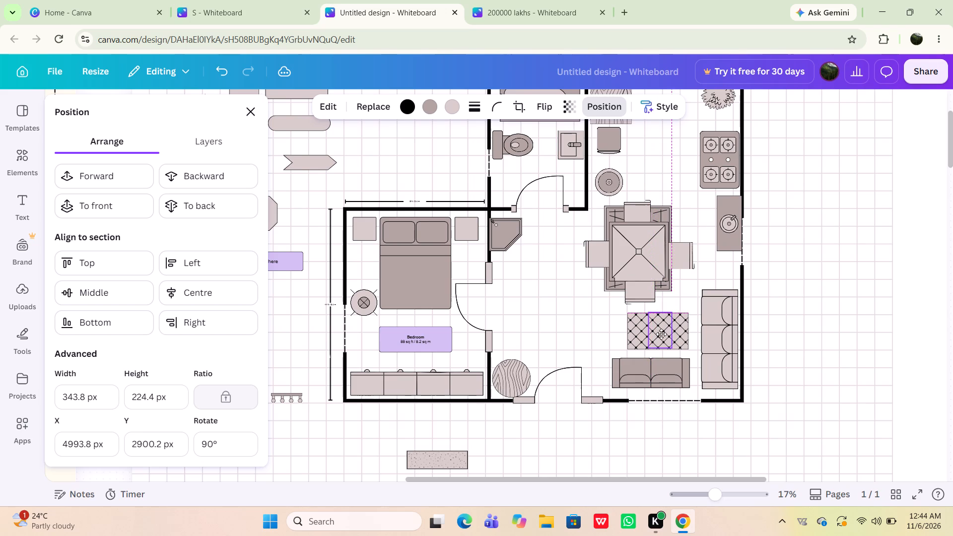
drag(661, 334, 613, 336)
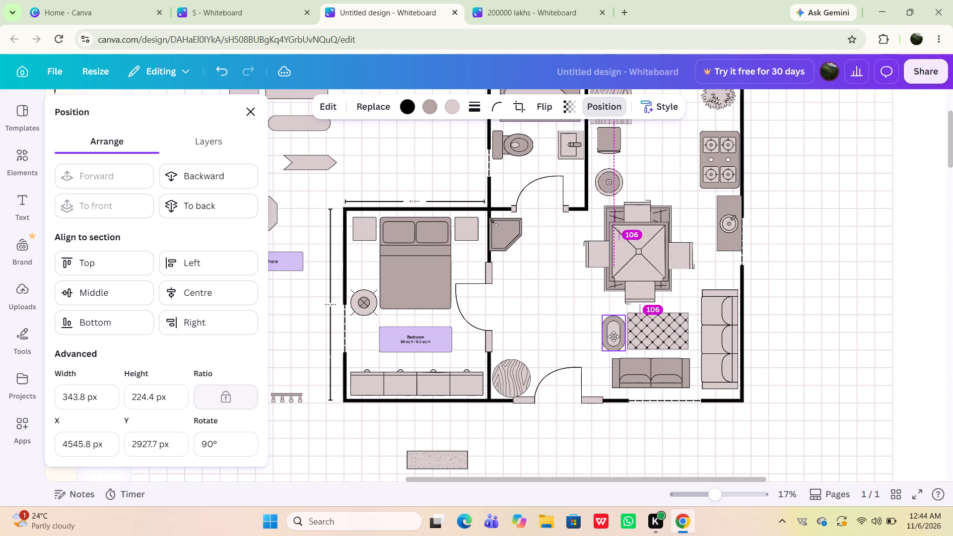
drag(613, 336, 610, 335)
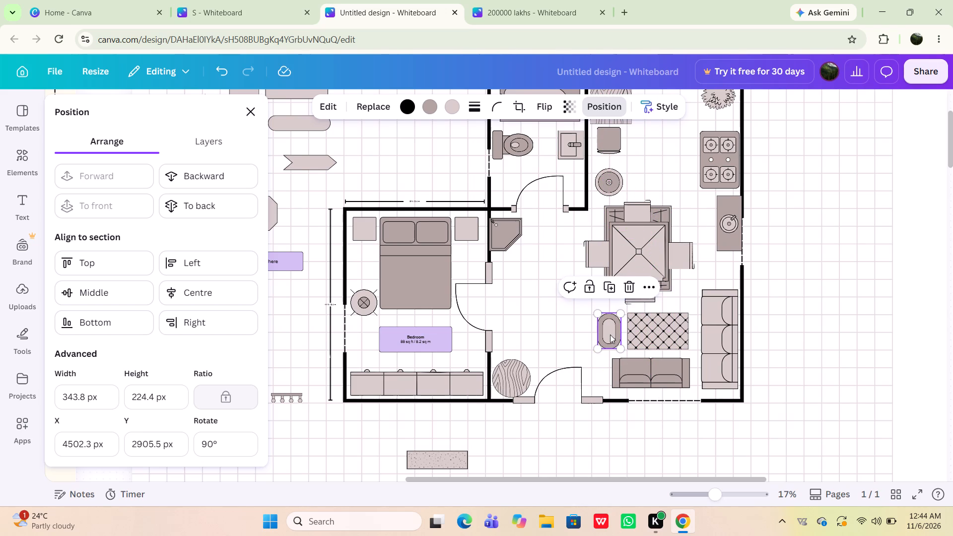
click(547, 328)
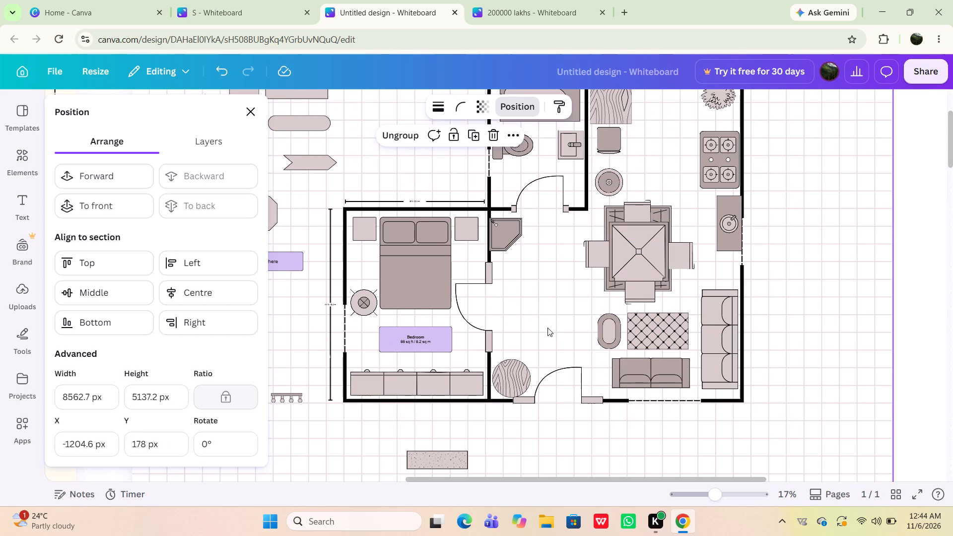
Move the double sink from below the floor plan into the open area between the bedroom doorway and the dining set.
scroll(547, 328, down, 1)
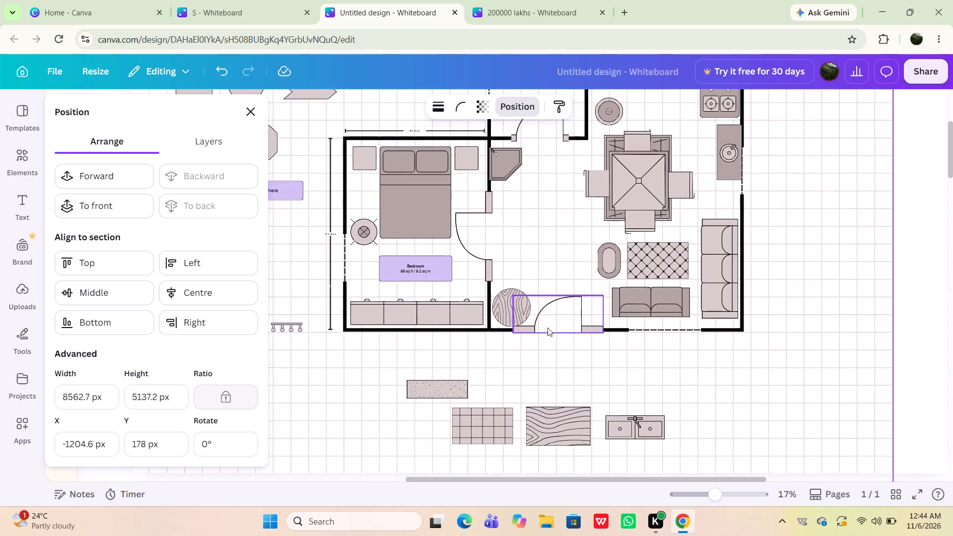
scroll(547, 328, down, 2)
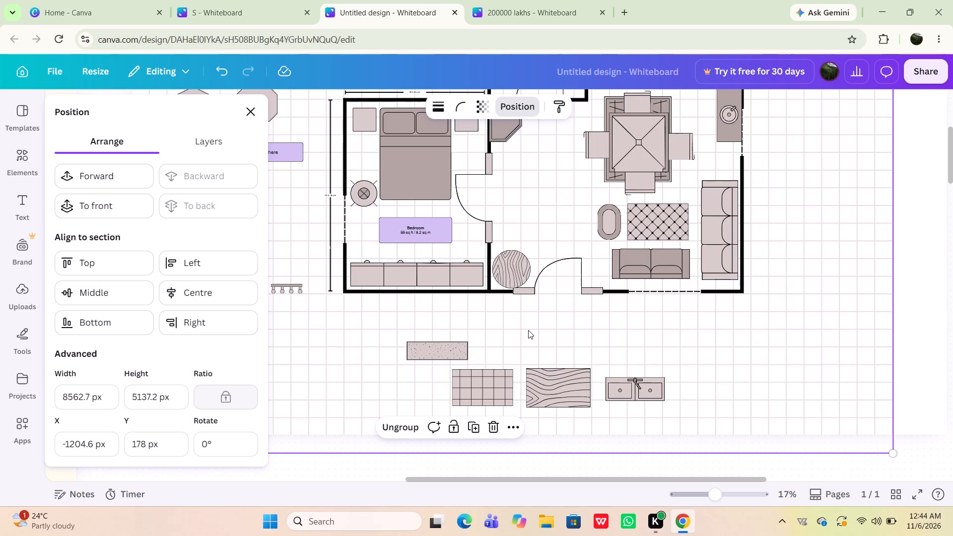
click(362, 356)
scroll(362, 356, up, 1)
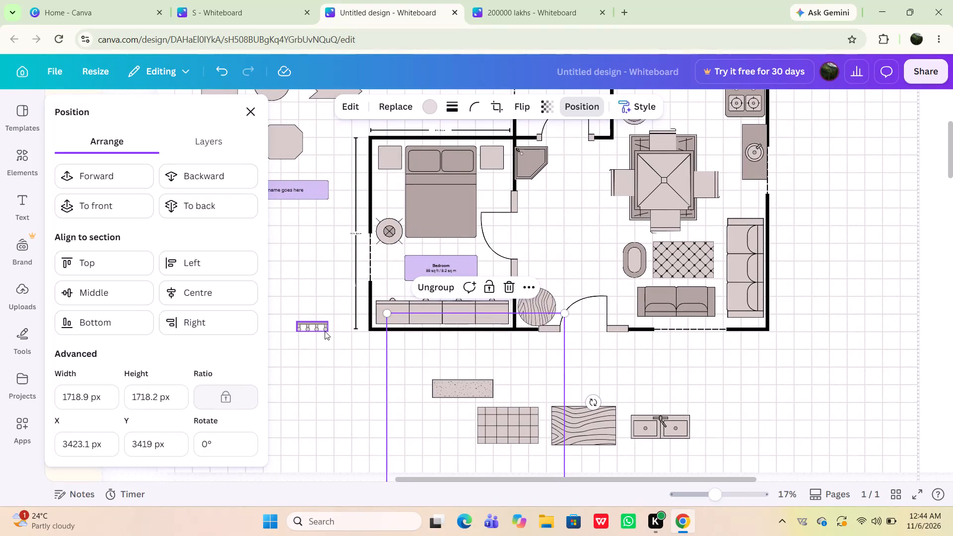
click(253, 115)
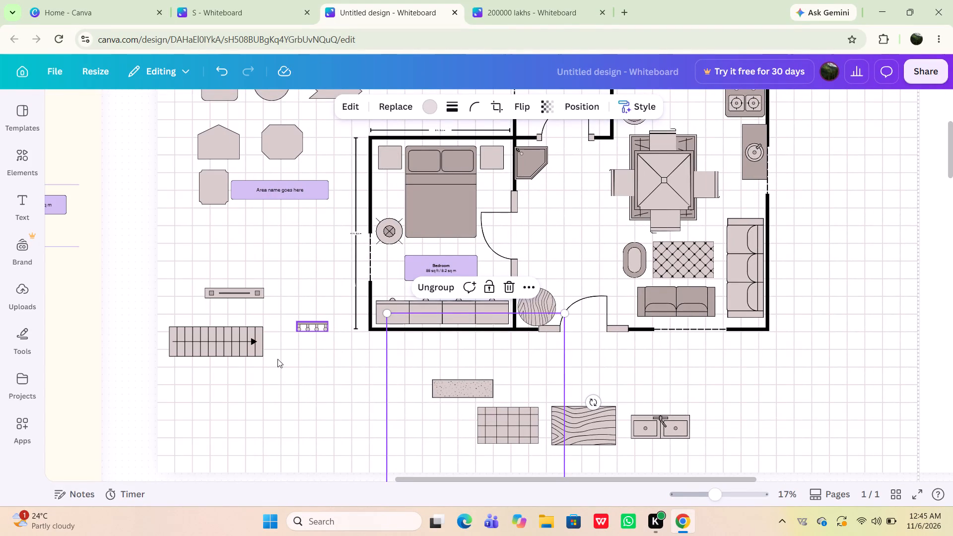
scroll(271, 374, up, 1)
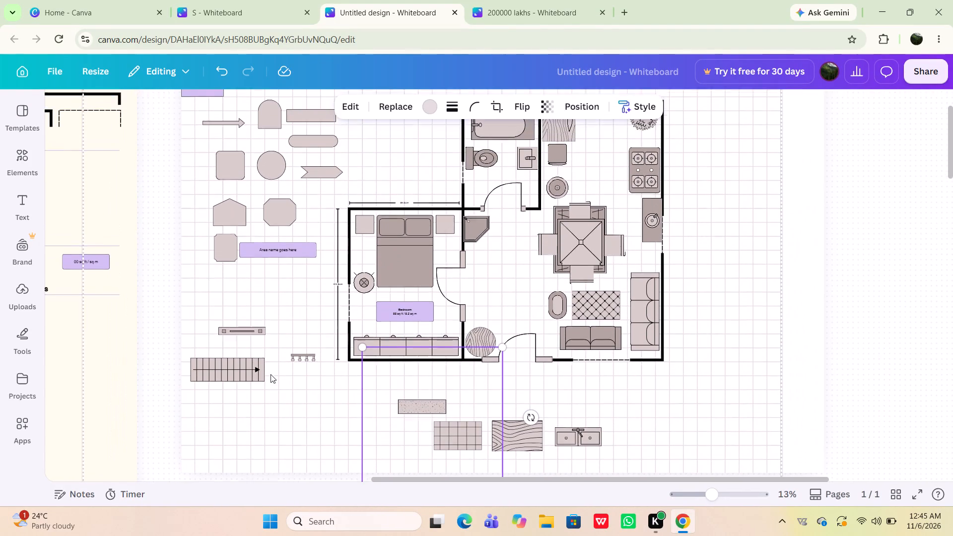
scroll(271, 374, up, 1)
scroll(271, 374, left, 2)
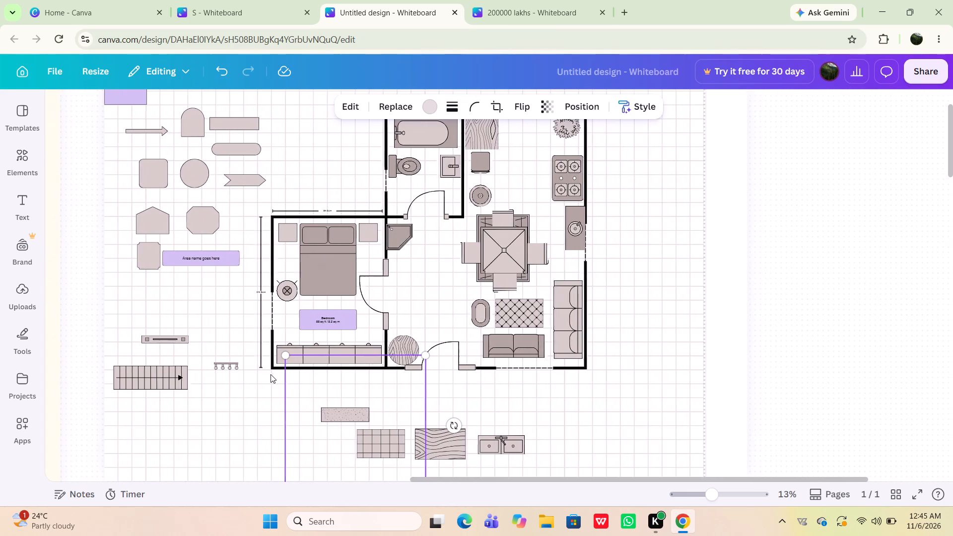
scroll(271, 374, left, 2)
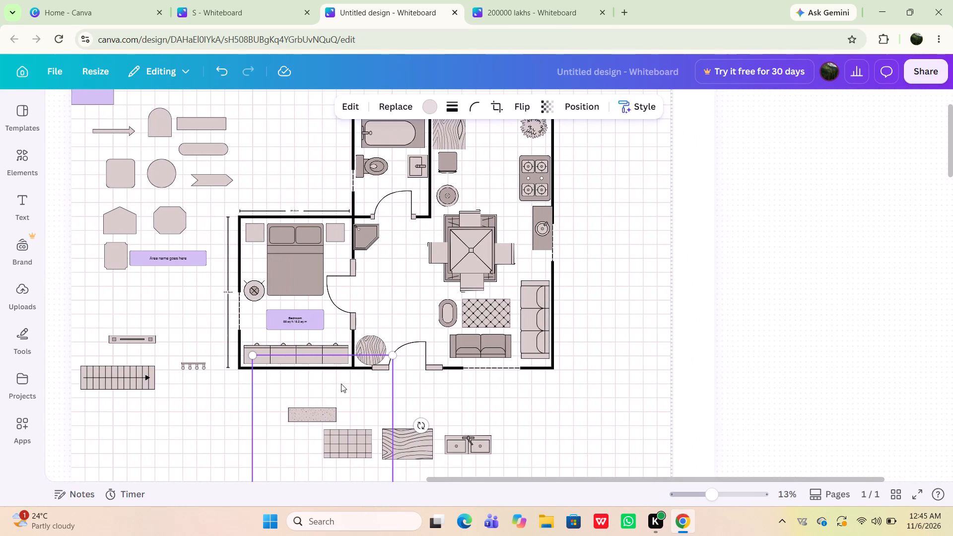
drag(469, 443, 401, 296)
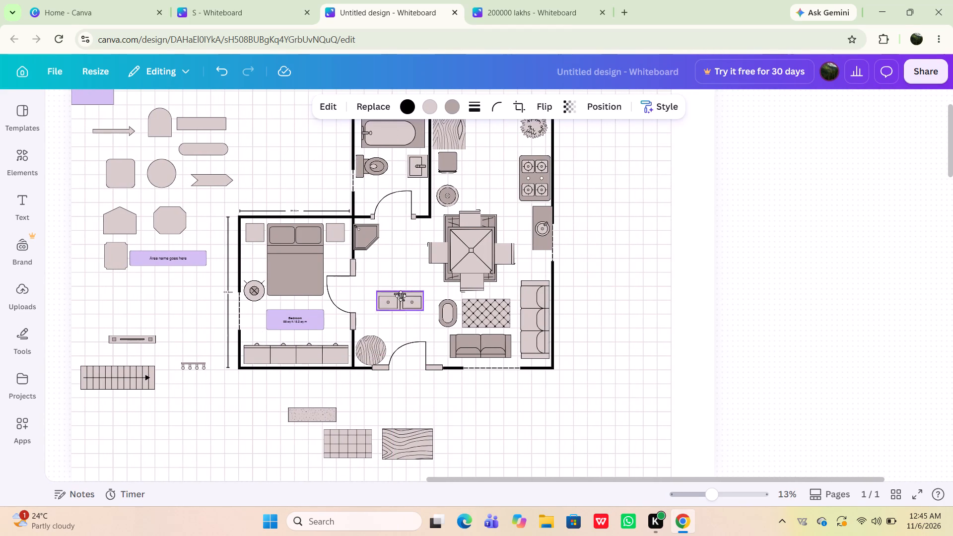
drag(401, 296, 400, 287)
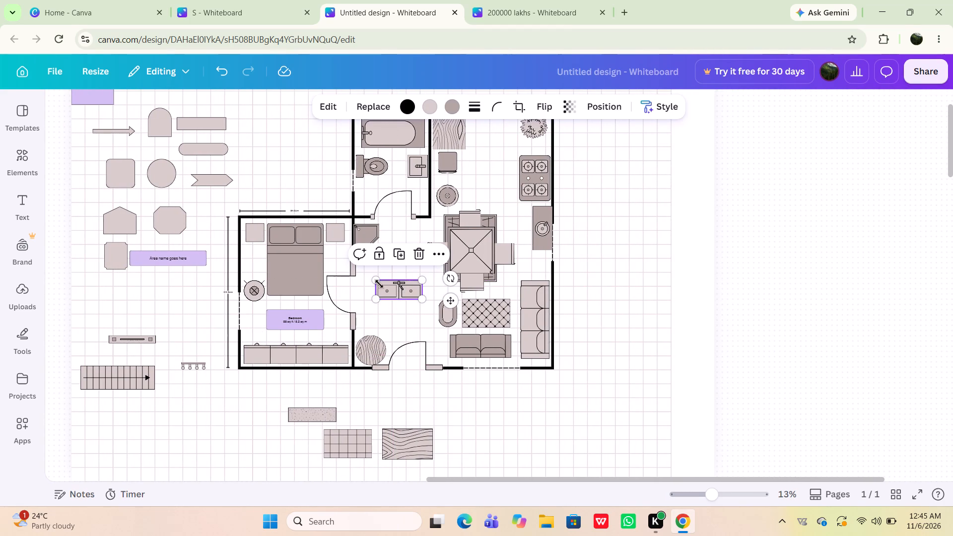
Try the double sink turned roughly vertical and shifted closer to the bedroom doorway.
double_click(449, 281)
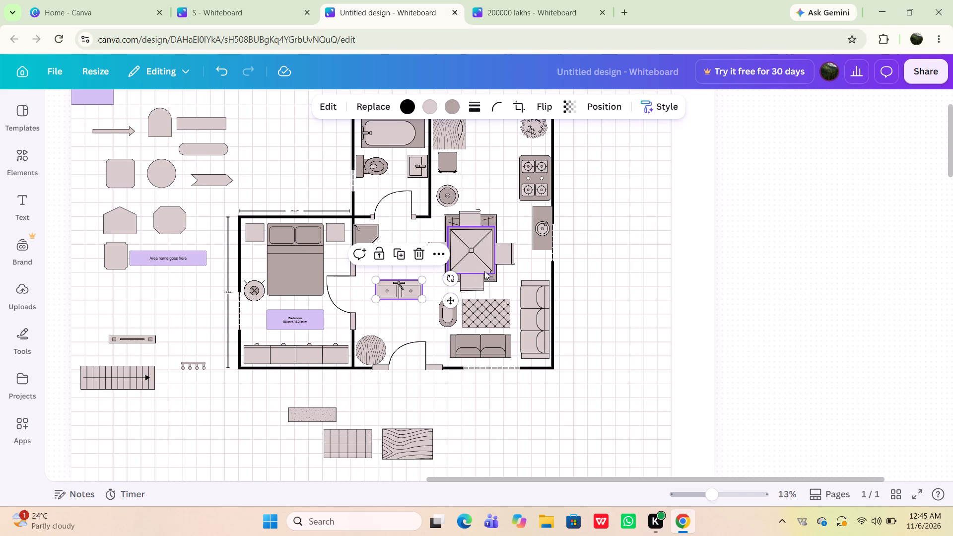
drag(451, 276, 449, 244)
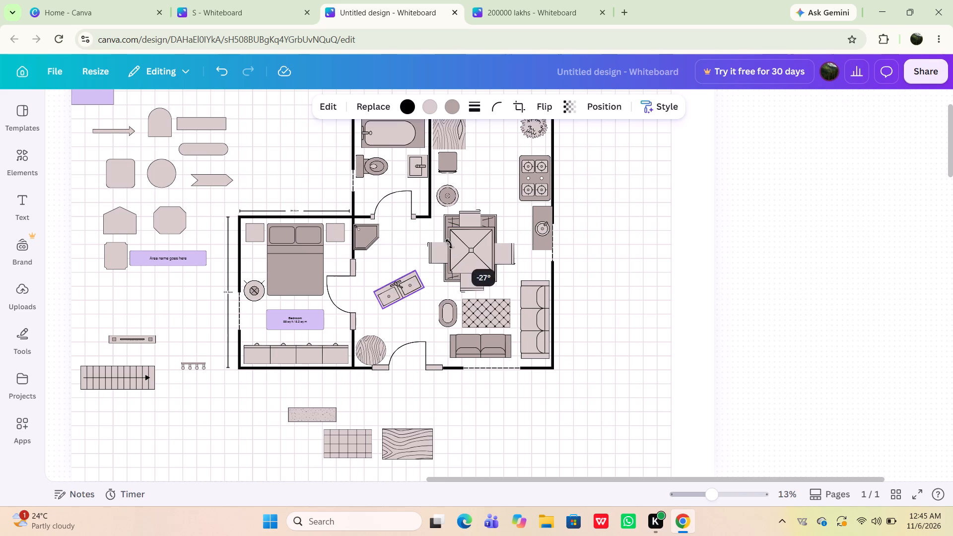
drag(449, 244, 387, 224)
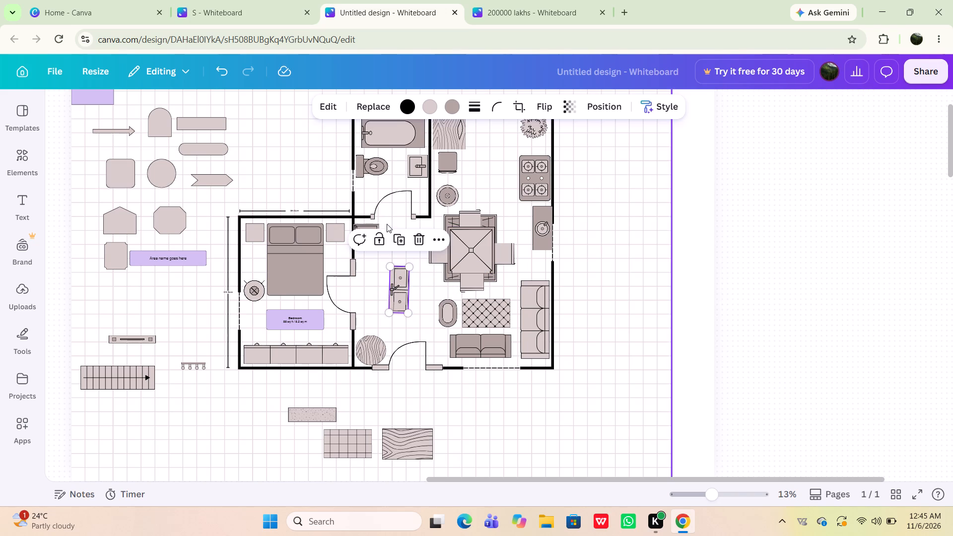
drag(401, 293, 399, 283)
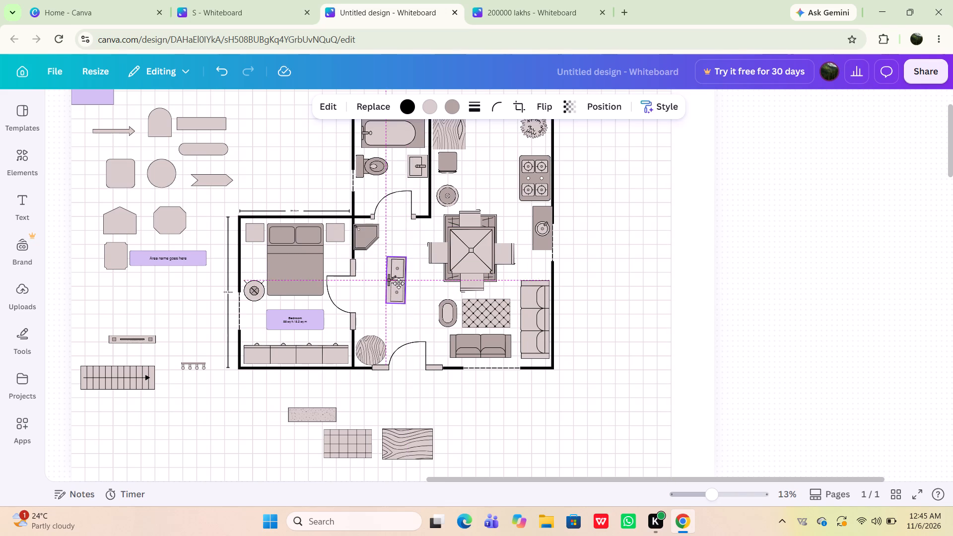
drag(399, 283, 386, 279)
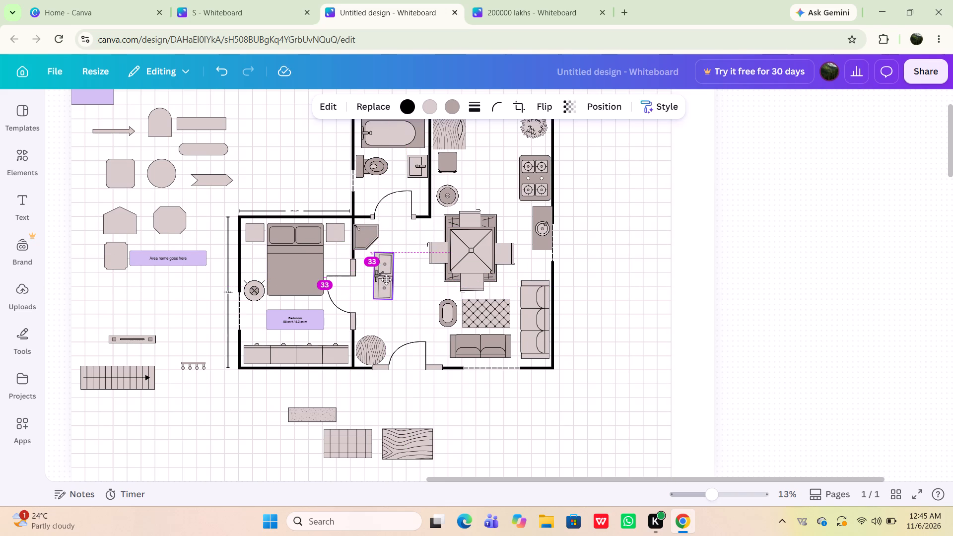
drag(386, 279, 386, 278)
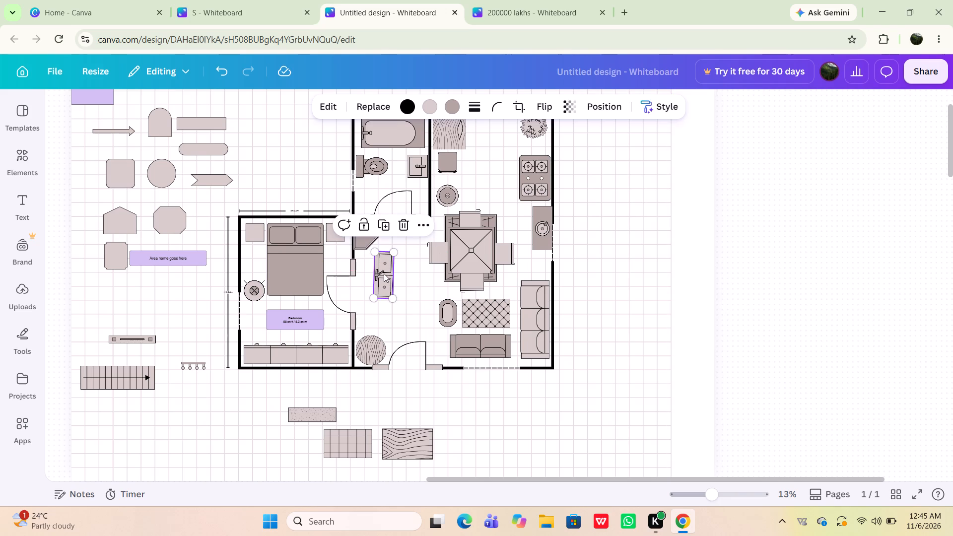
Rotate the double sink back to horizontal and place it with equal gaps of about 592 px above and below, beside the bedroom doorway.
click(384, 273)
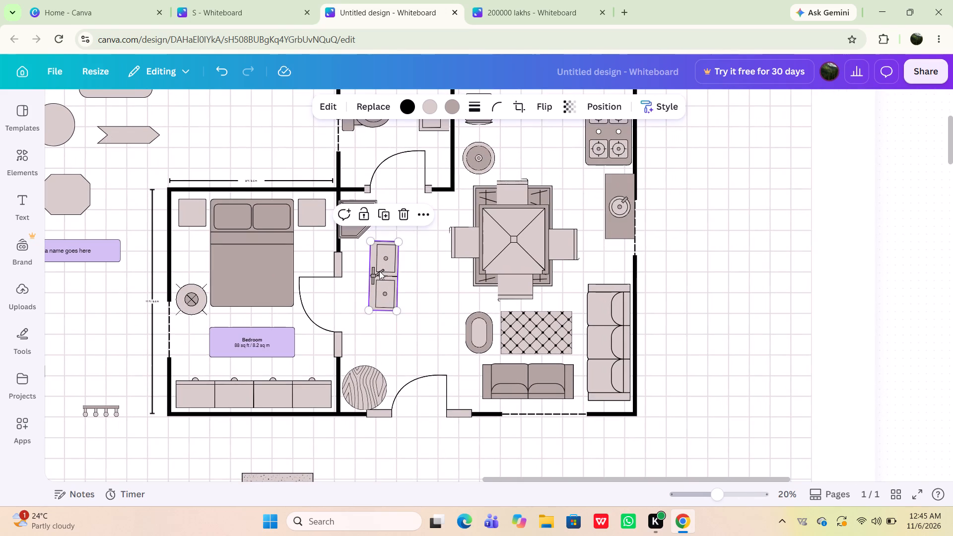
click(379, 271)
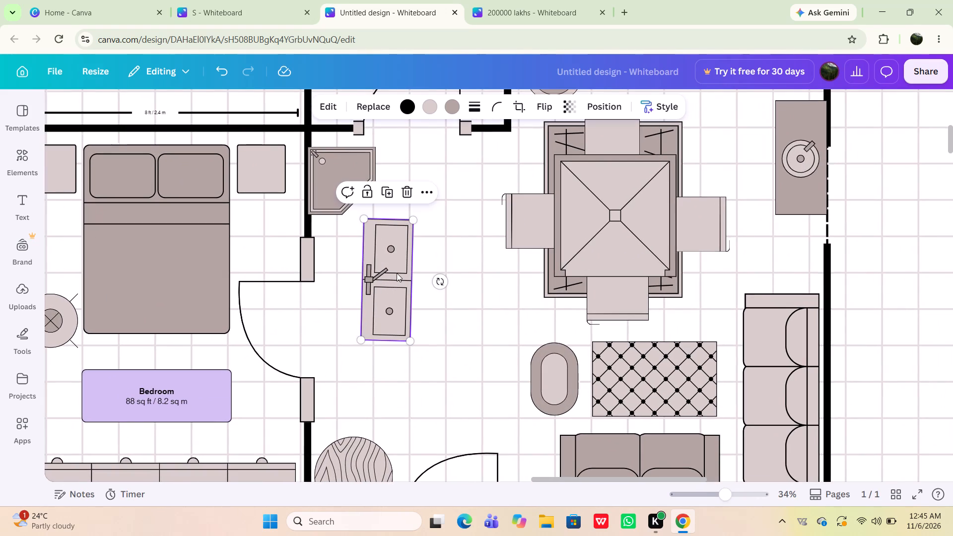
drag(445, 283, 392, 298)
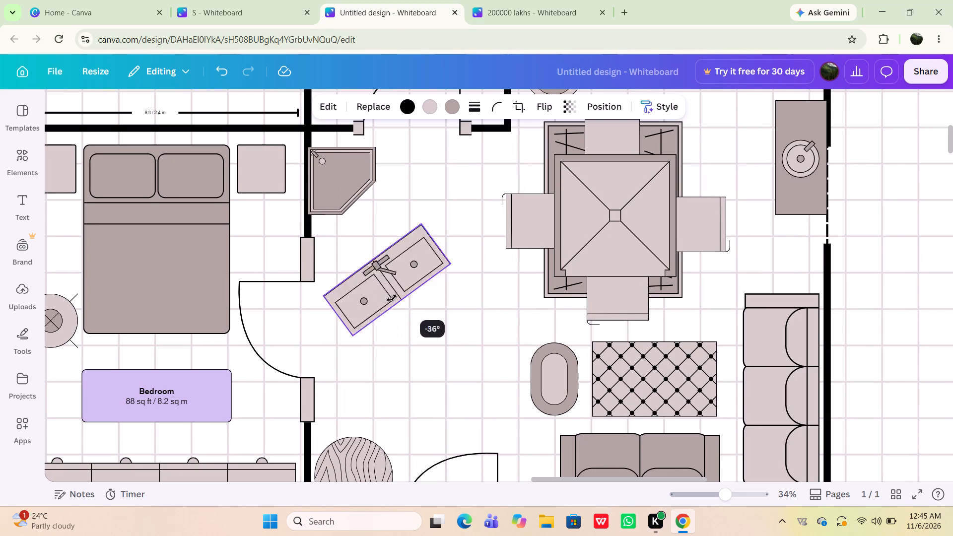
drag(392, 298, 387, 306)
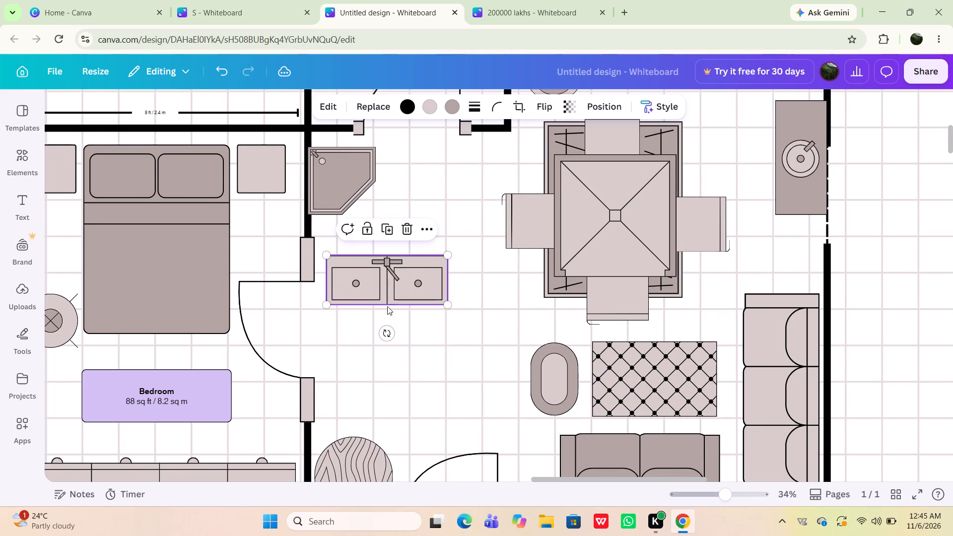
drag(389, 277, 424, 272)
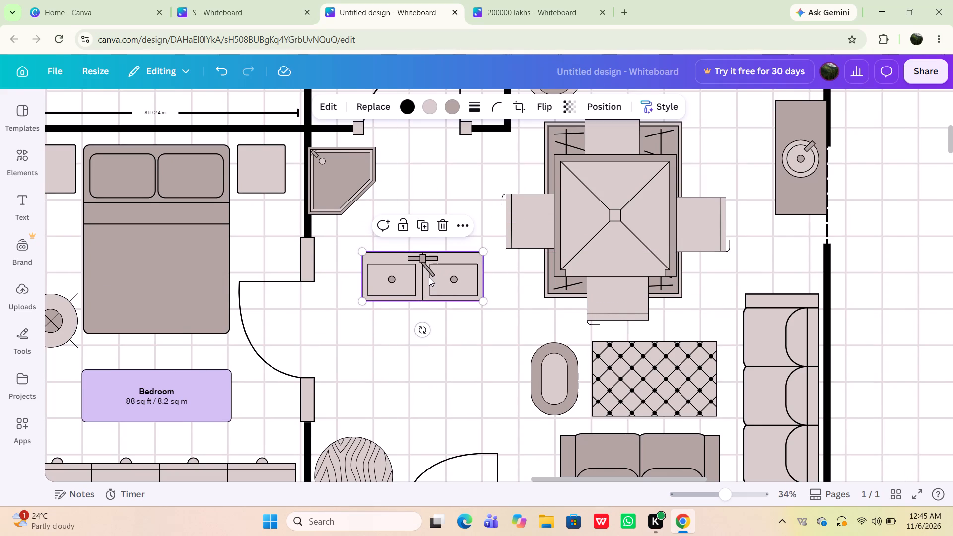
drag(429, 277, 434, 288)
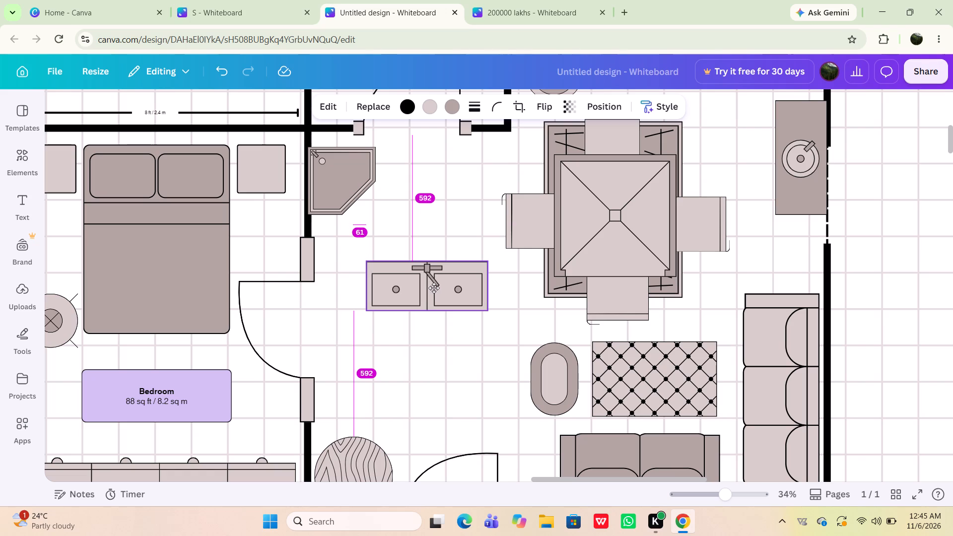
drag(434, 288, 433, 288)
click(452, 374)
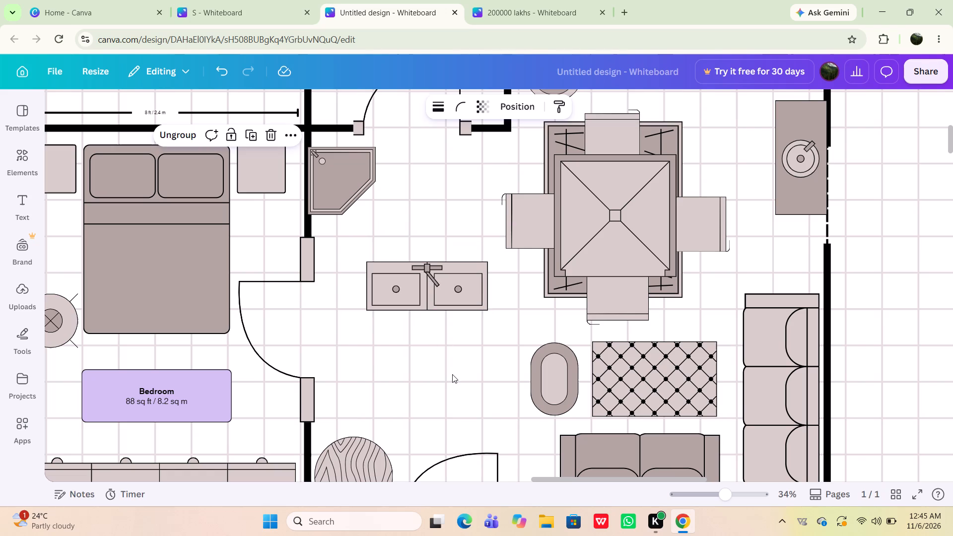
Delete the grid, wood-grain and speckled texture rectangles left over below the floor plan.
scroll(452, 374, down, 5)
scroll(452, 374, up, 1)
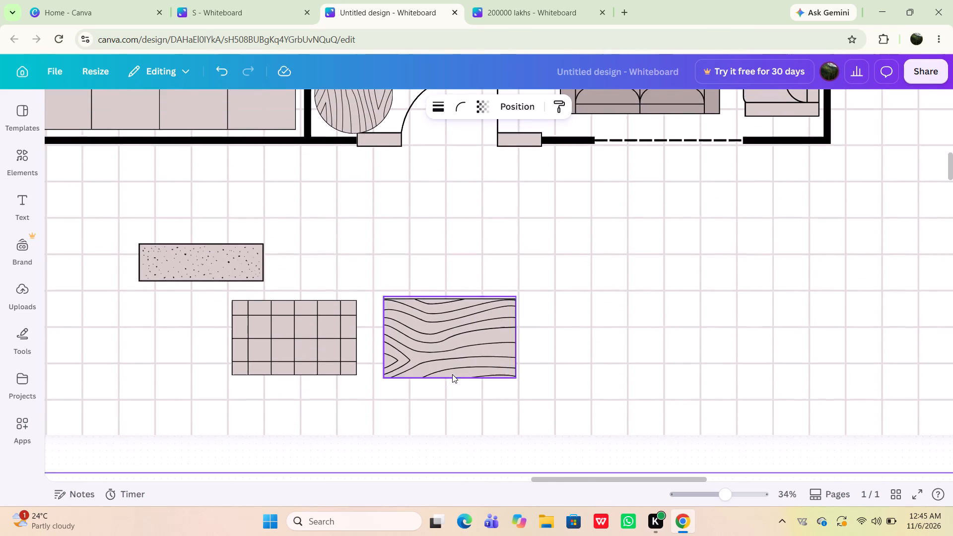
scroll(452, 374, up, 1)
click(311, 359)
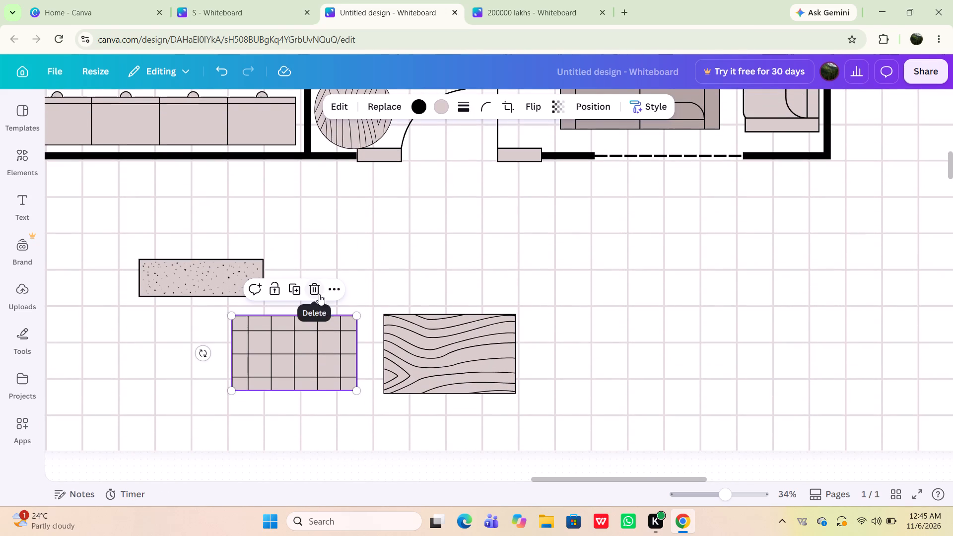
click(319, 294)
click(422, 362)
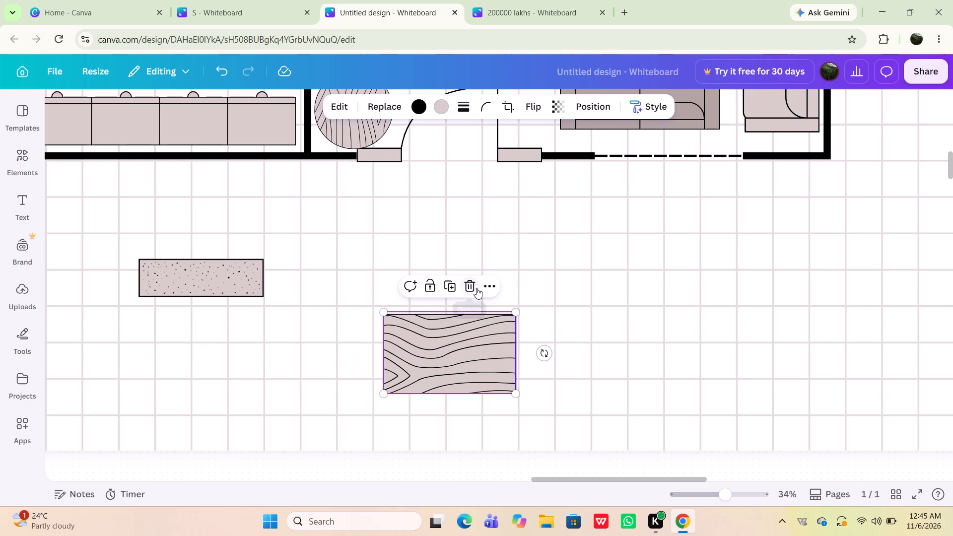
click(475, 288)
click(216, 274)
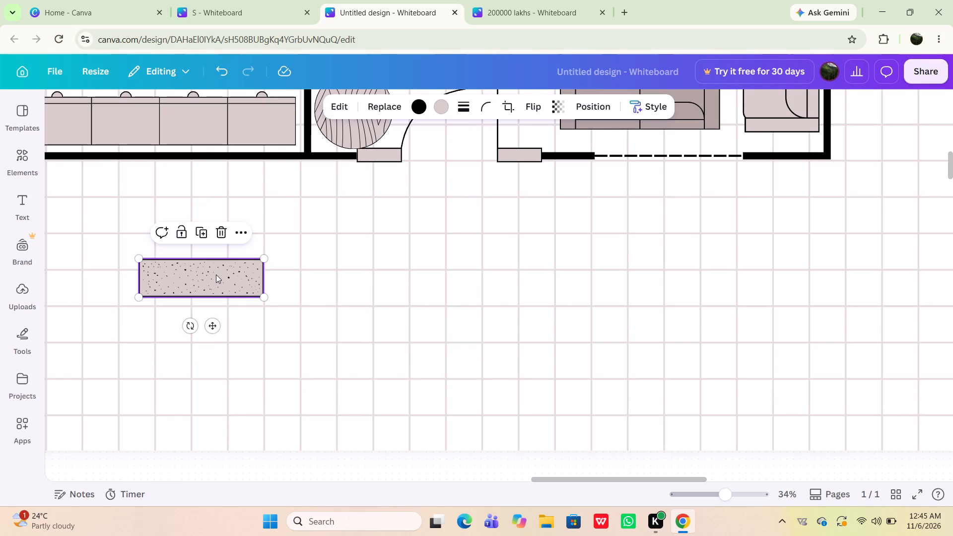
click(228, 236)
Examine the furniture and fixture layout across the dining area, bathroom and kitchen.
scroll(509, 314, up, 7)
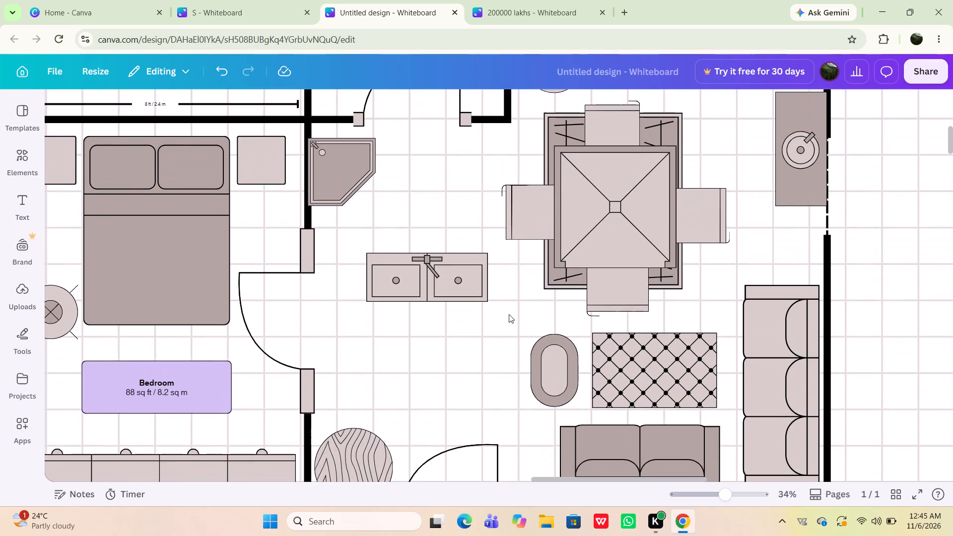
scroll(509, 314, up, 3)
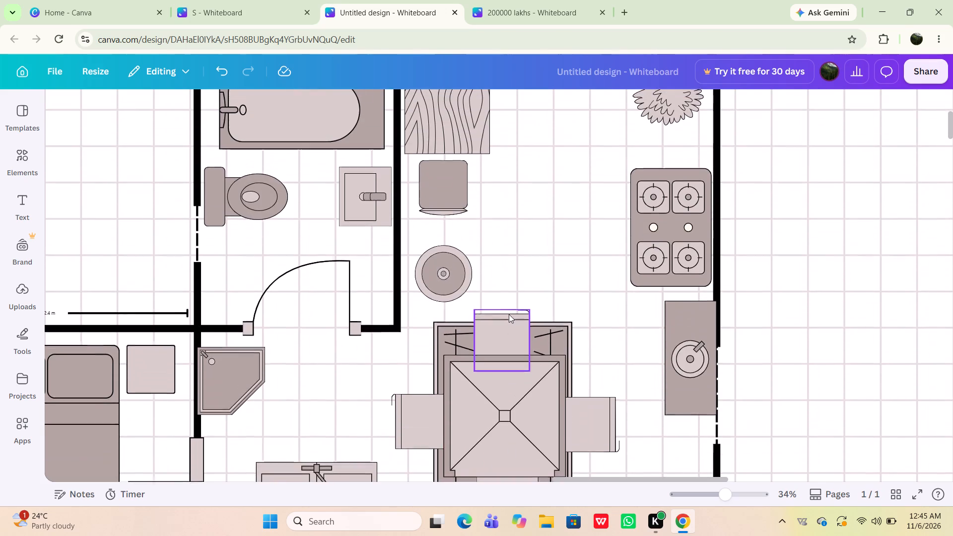
scroll(509, 314, right, 3)
scroll(509, 314, up, 1)
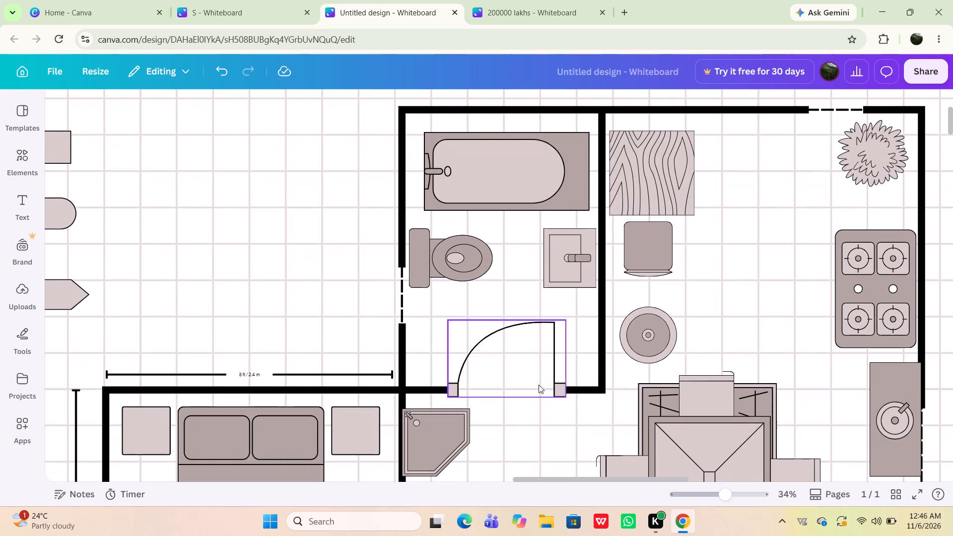
scroll(539, 385, up, 1)
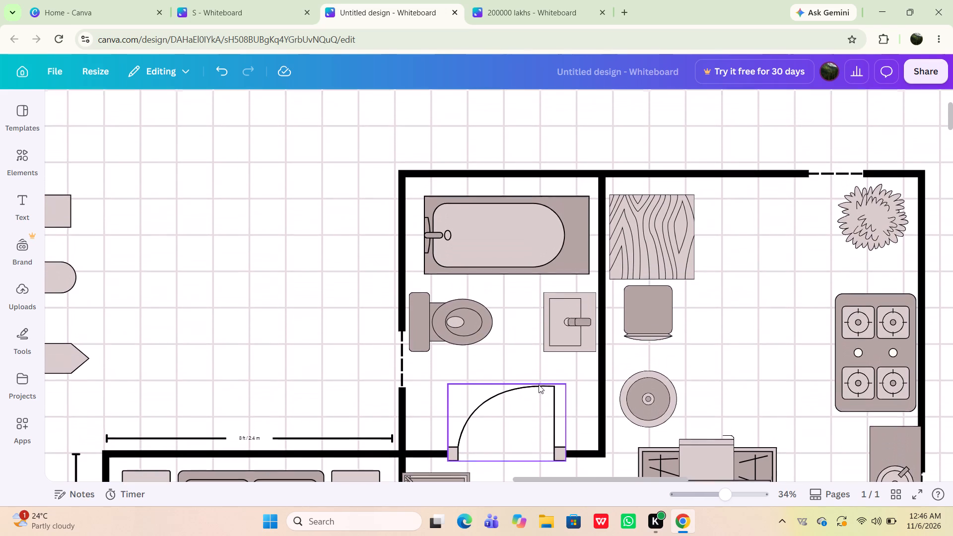
scroll(539, 385, up, 1)
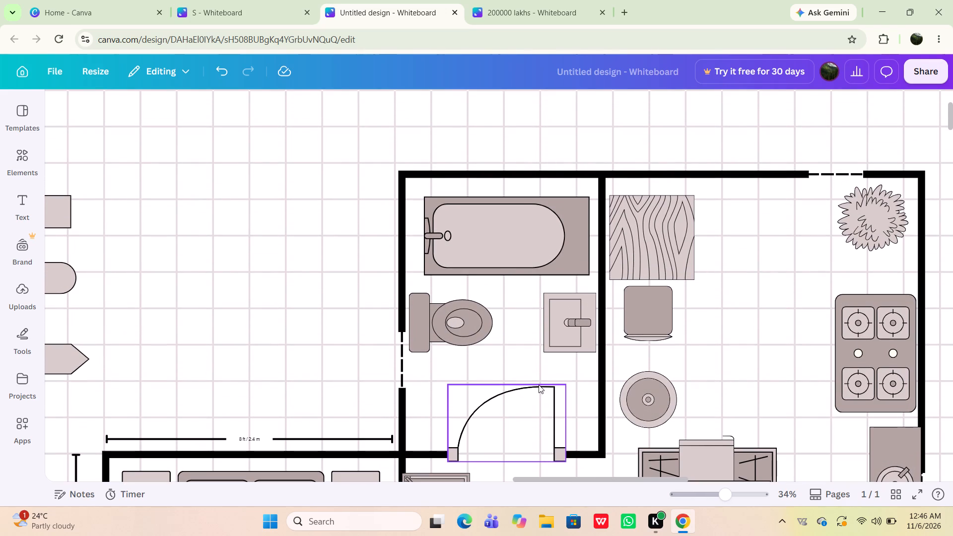
scroll(539, 385, up, 2)
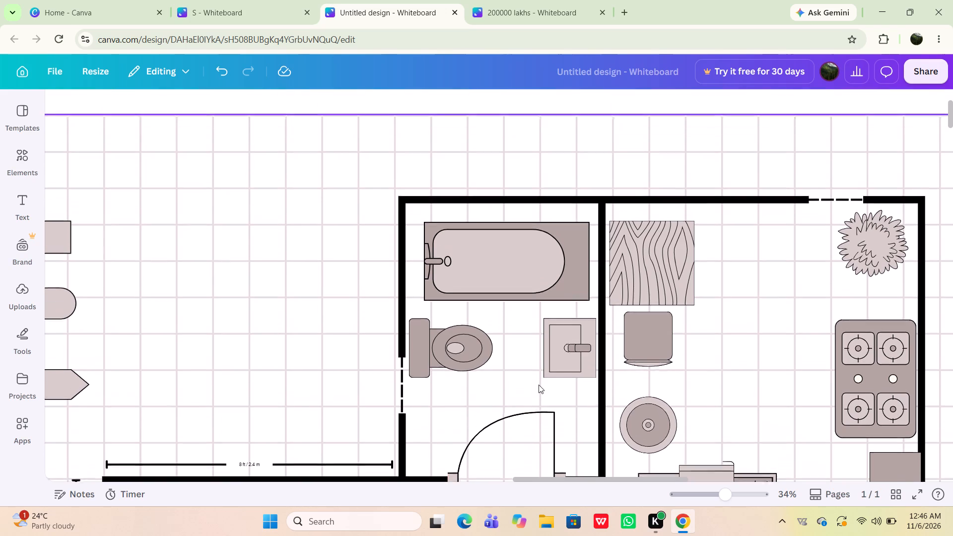
scroll(539, 385, up, 1)
scroll(539, 385, down, 2)
scroll(539, 385, left, 2)
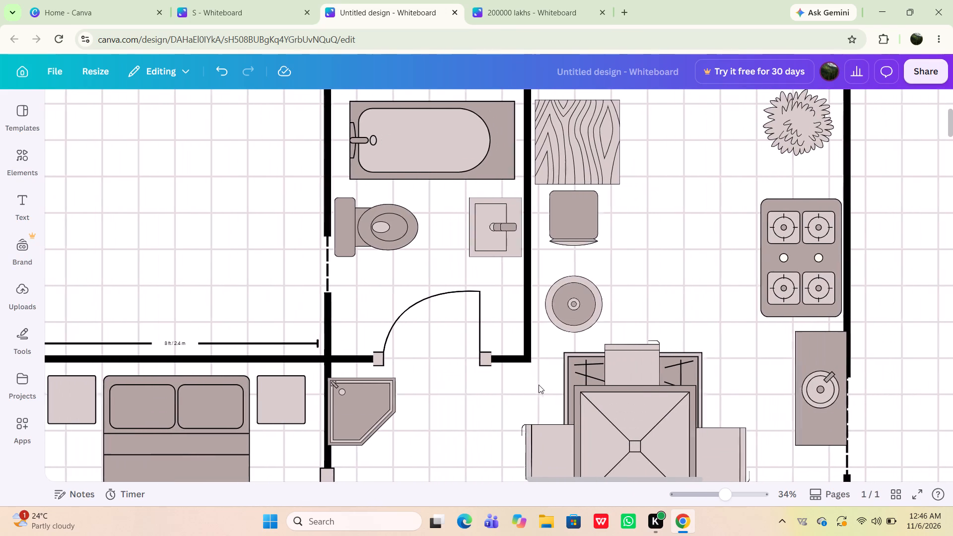
scroll(539, 385, left, 2)
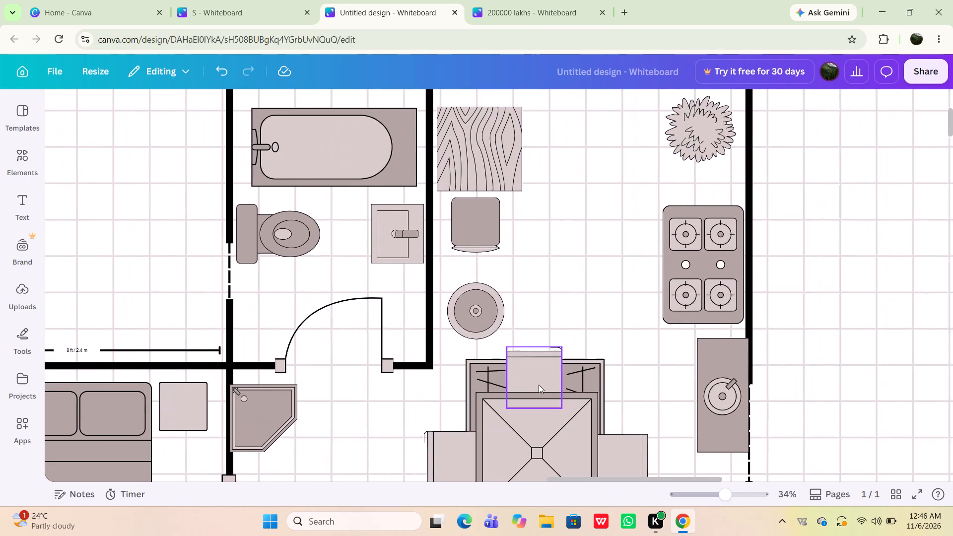
Examine the furniture layout from the dining table through the living area to the bedroom and entrance door.
scroll(539, 385, left, 1)
scroll(539, 385, down, 2)
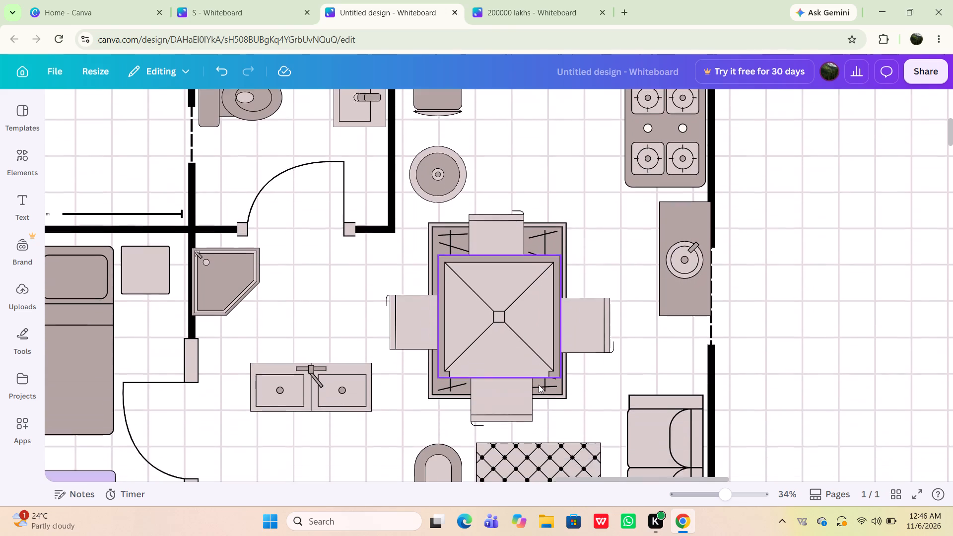
scroll(539, 385, down, 1)
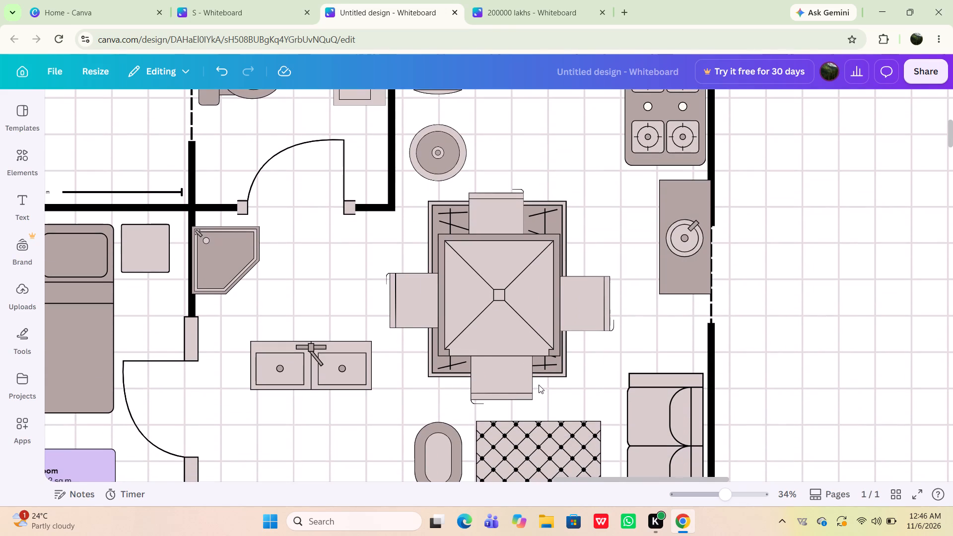
scroll(539, 385, down, 1)
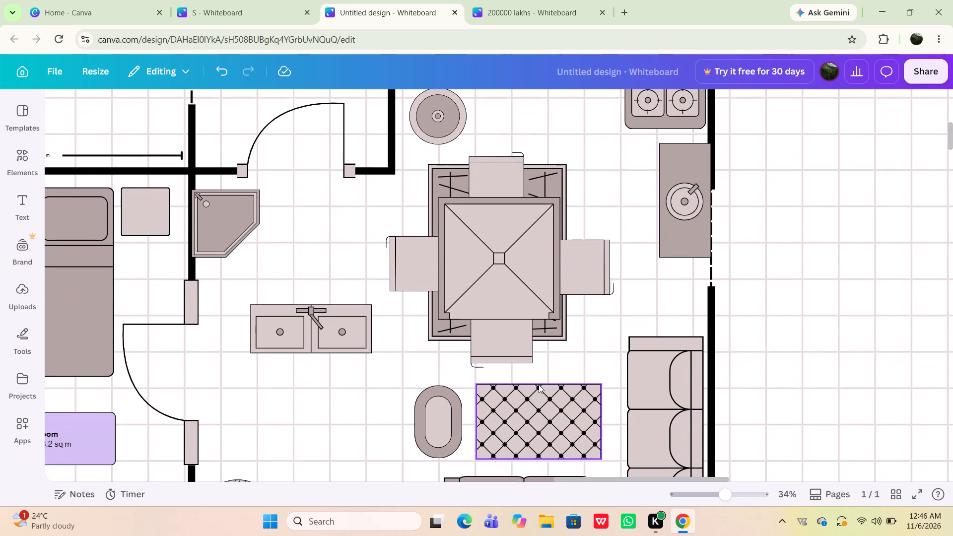
scroll(539, 385, down, 2)
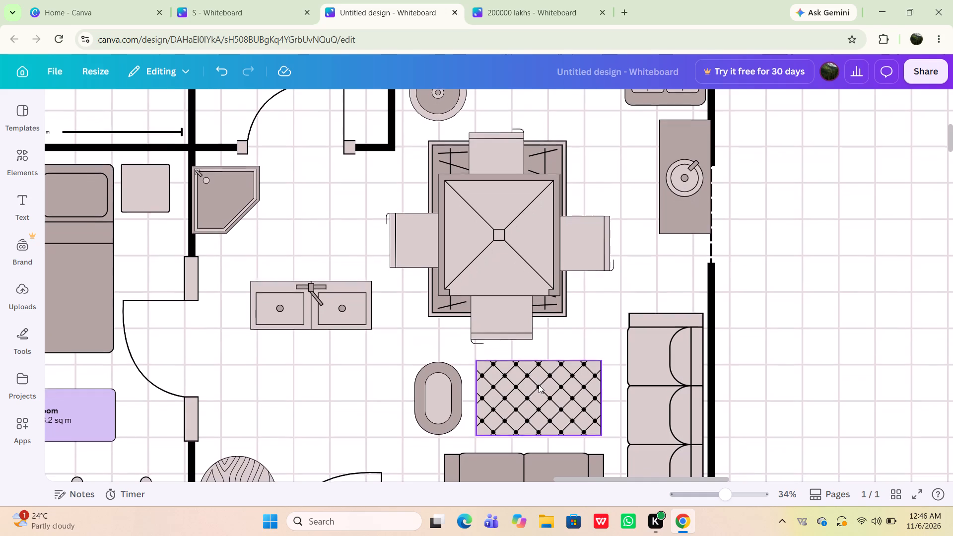
scroll(539, 385, down, 1)
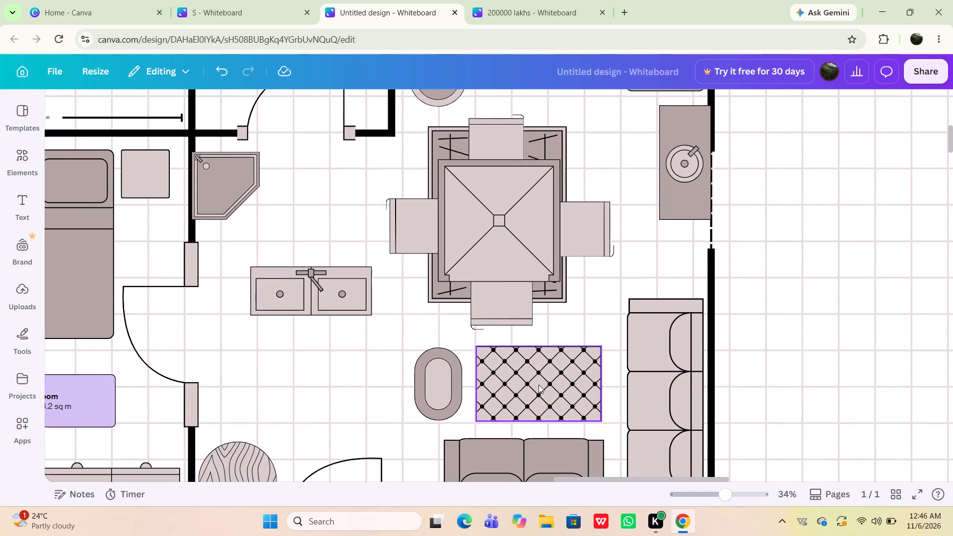
scroll(539, 385, down, 1)
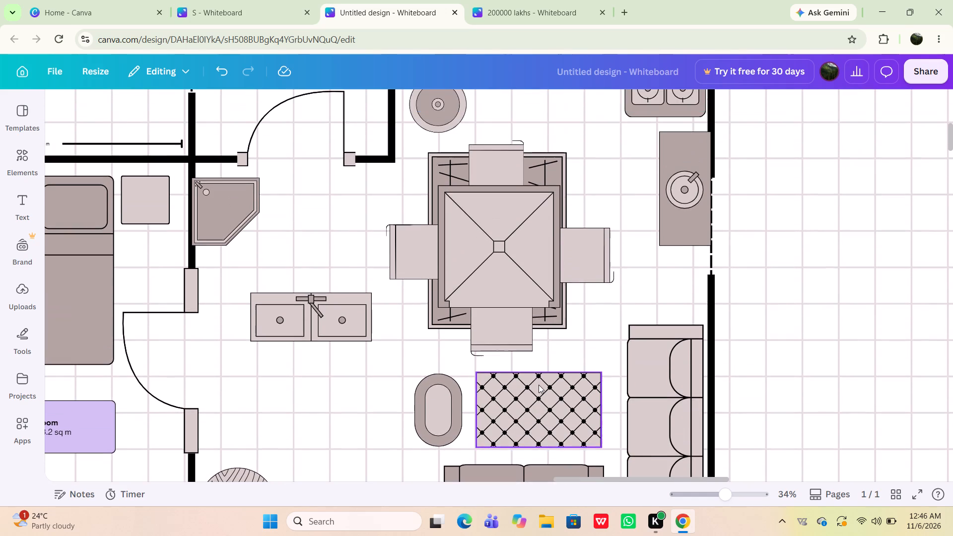
scroll(539, 385, down, 3)
scroll(539, 385, right, 3)
scroll(539, 385, down, 1)
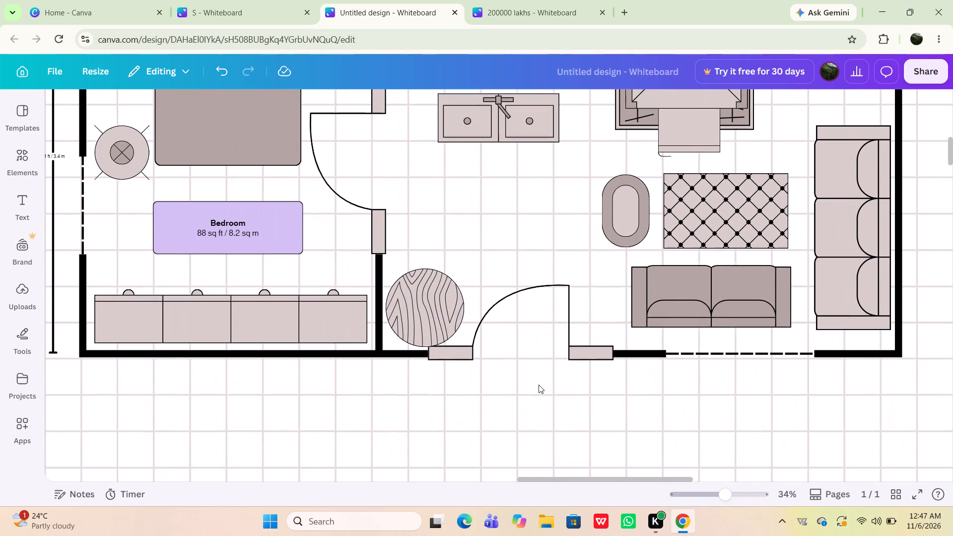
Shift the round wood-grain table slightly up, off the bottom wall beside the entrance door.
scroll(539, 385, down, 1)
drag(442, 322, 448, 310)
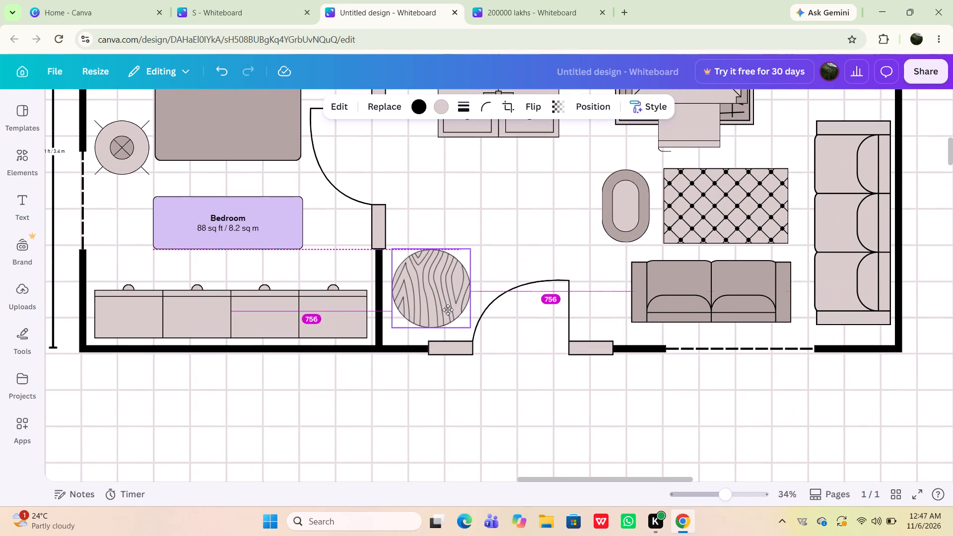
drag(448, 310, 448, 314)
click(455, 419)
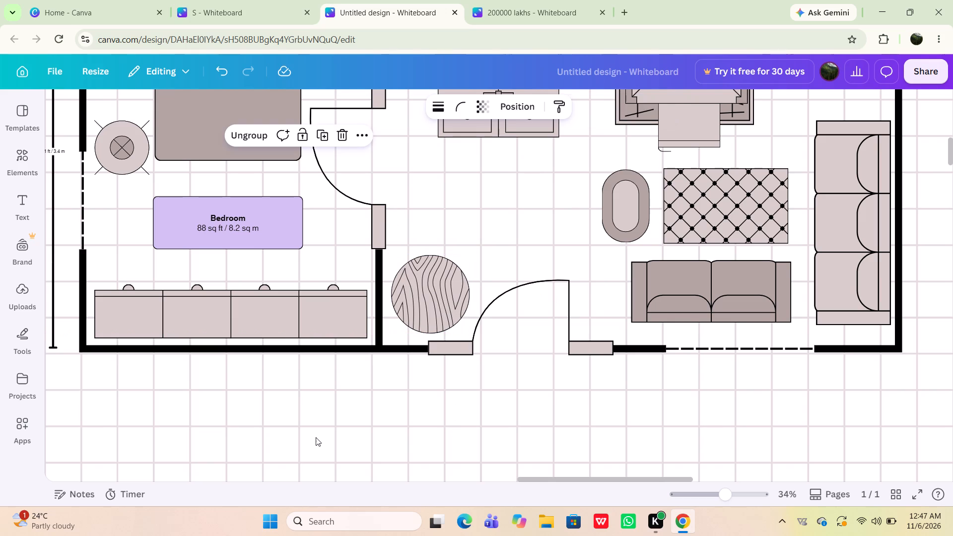
Examine the whole whiteboard, including the floor plan, the leftover shapes, the Toolkit board and the template overview.
scroll(316, 437, right, 1)
scroll(316, 437, up, 4)
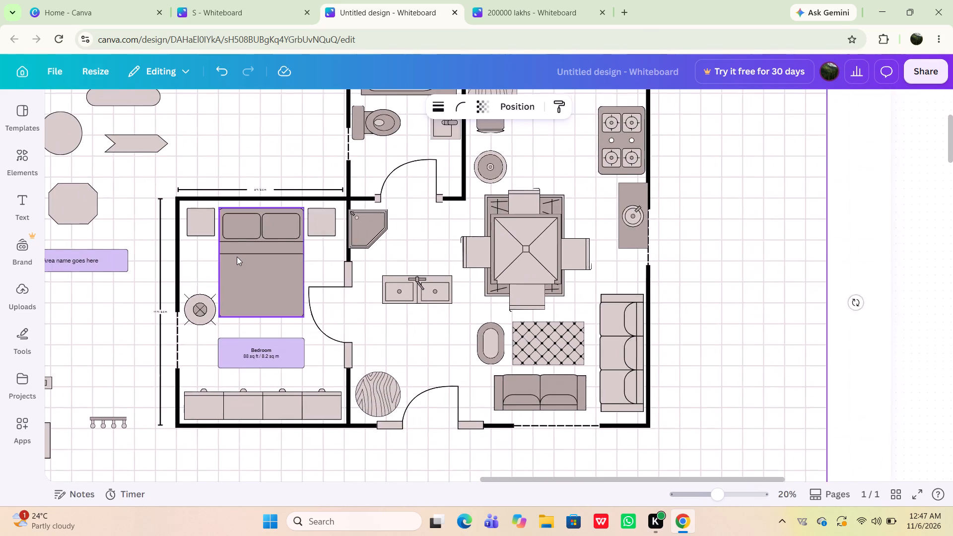
scroll(171, 338, right, 6)
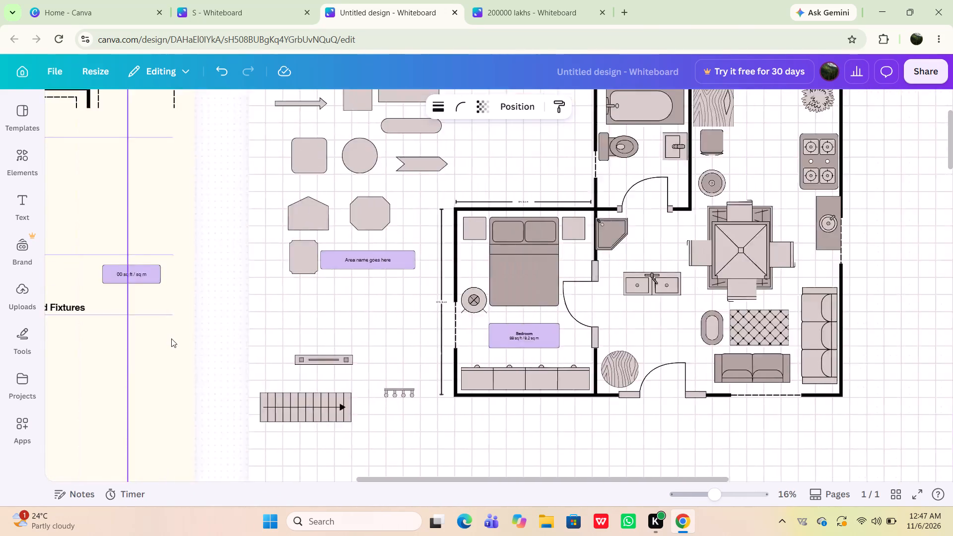
scroll(171, 338, right, 9)
scroll(171, 338, up, 1)
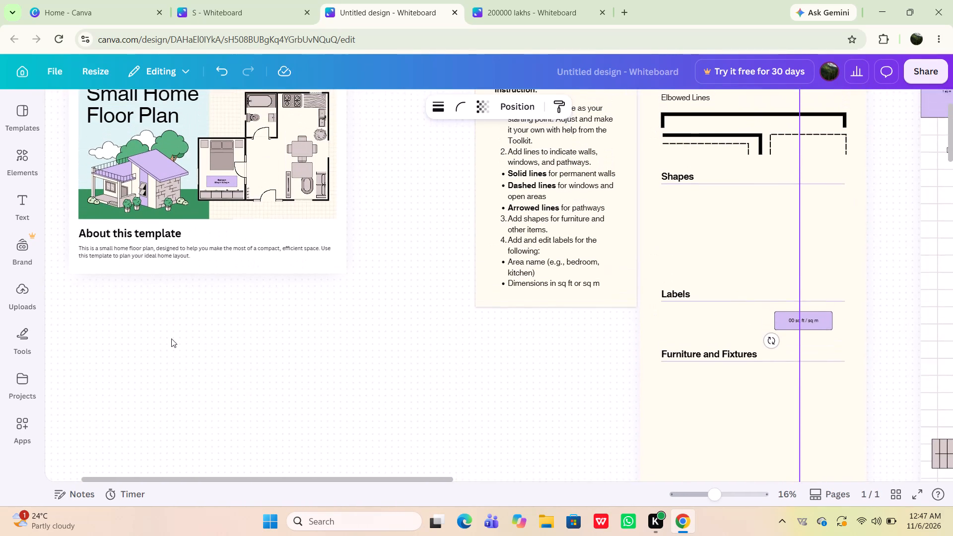
scroll(171, 338, up, 1)
scroll(171, 338, left, 1)
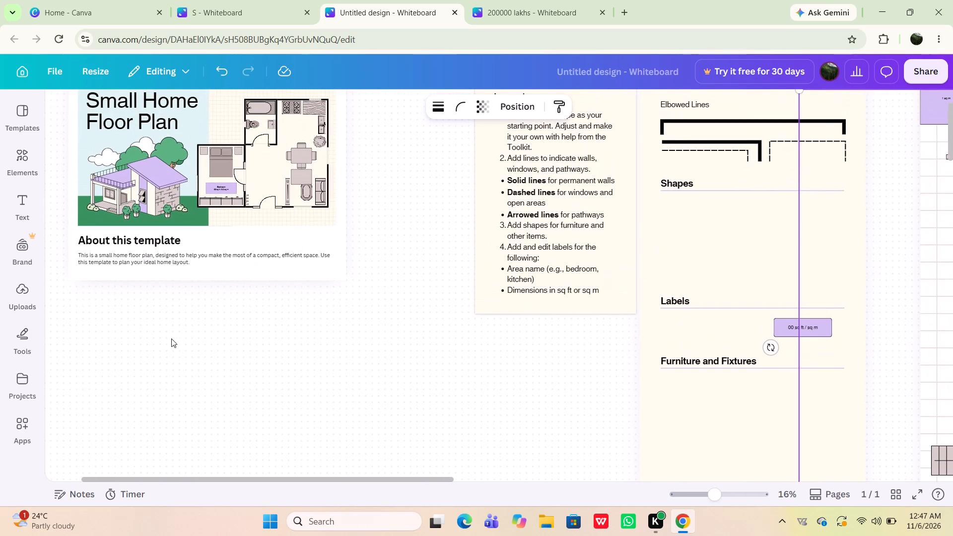
scroll(171, 338, left, 1)
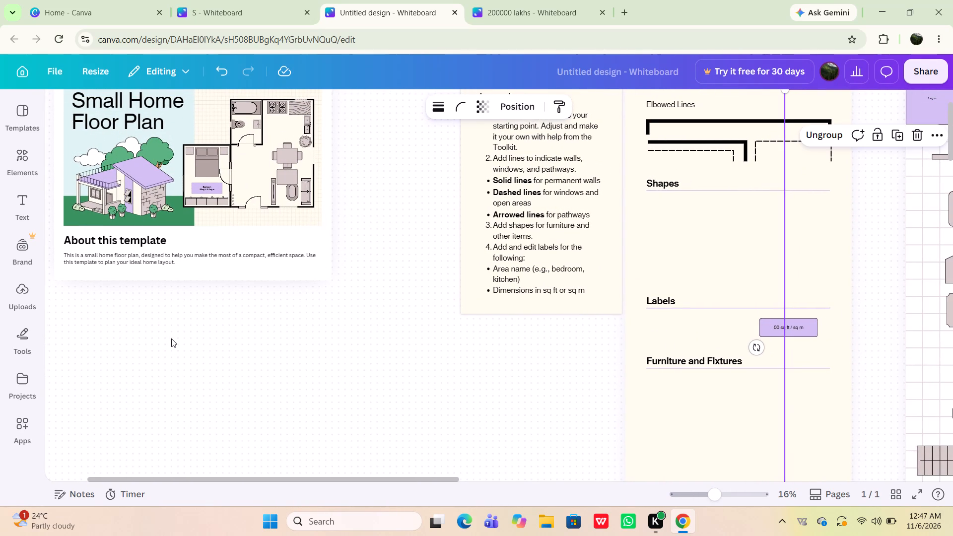
scroll(171, 338, left, 2)
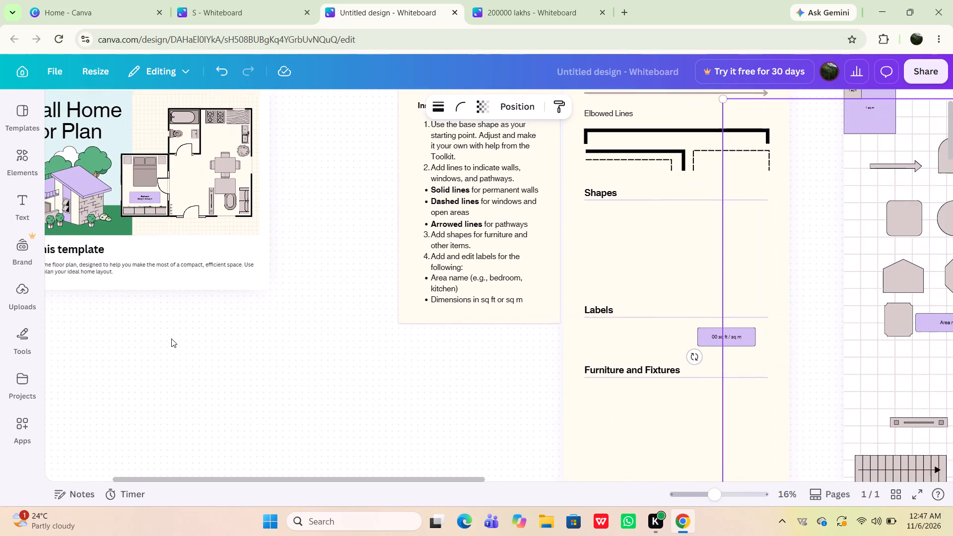
scroll(171, 338, left, 8)
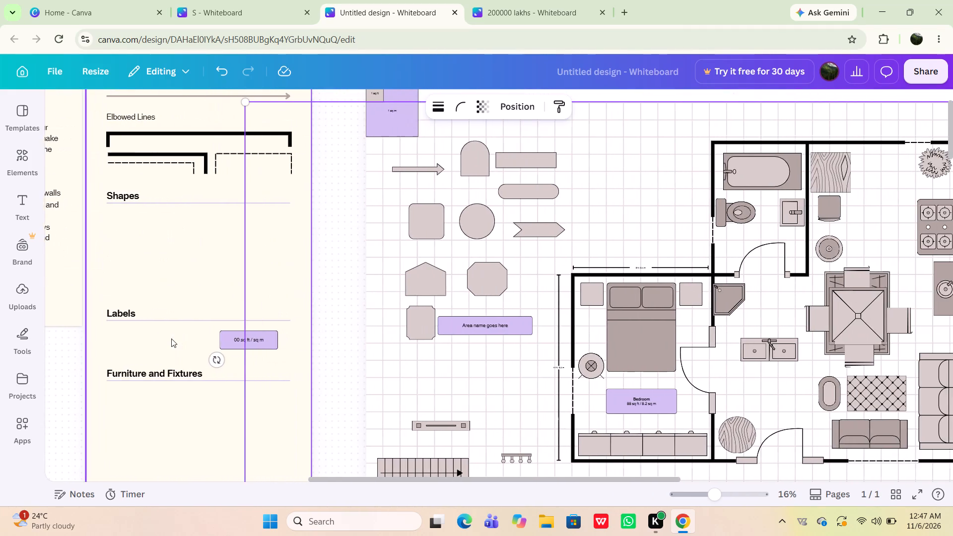
scroll(171, 338, left, 3)
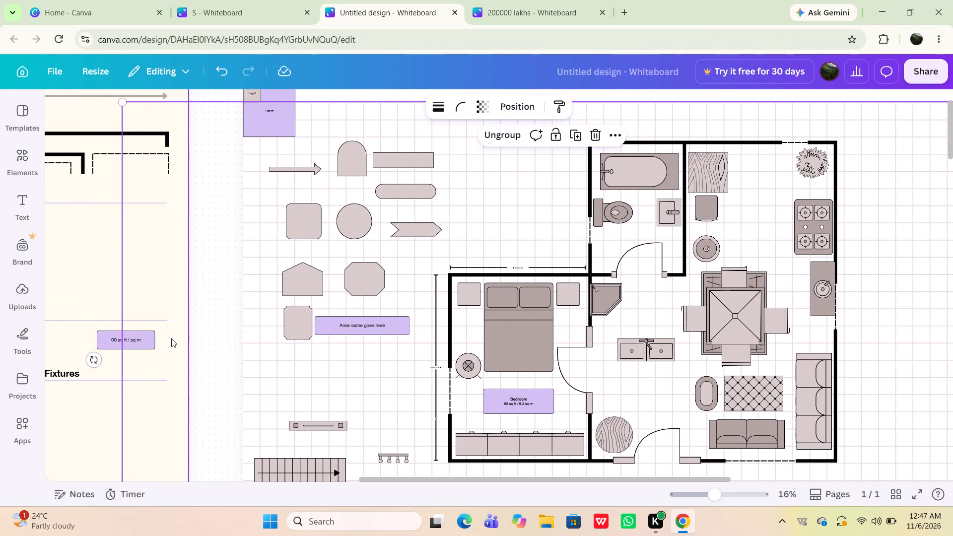
scroll(171, 338, left, 1)
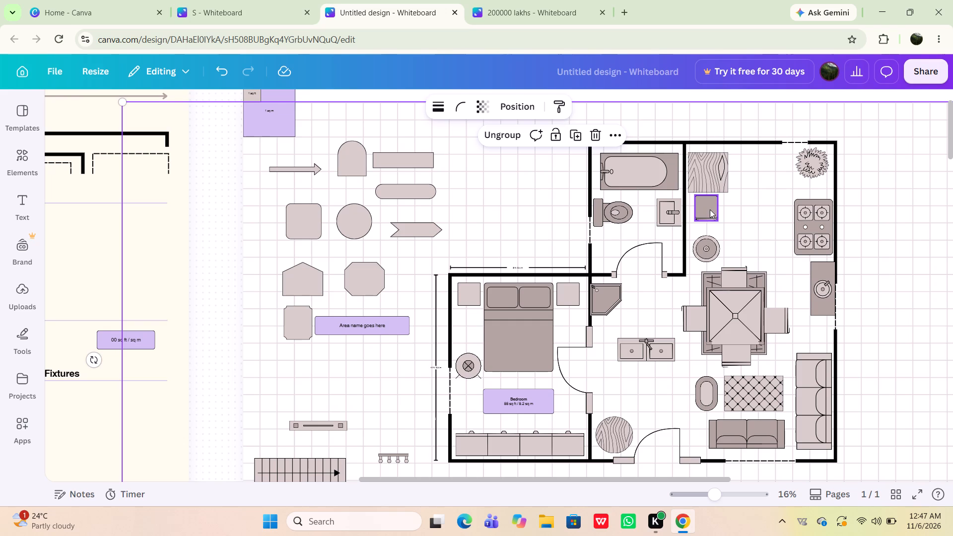
Nudge the small chair below the square wood-grain piece slightly away from the bathroom wall.
drag(710, 209, 712, 215)
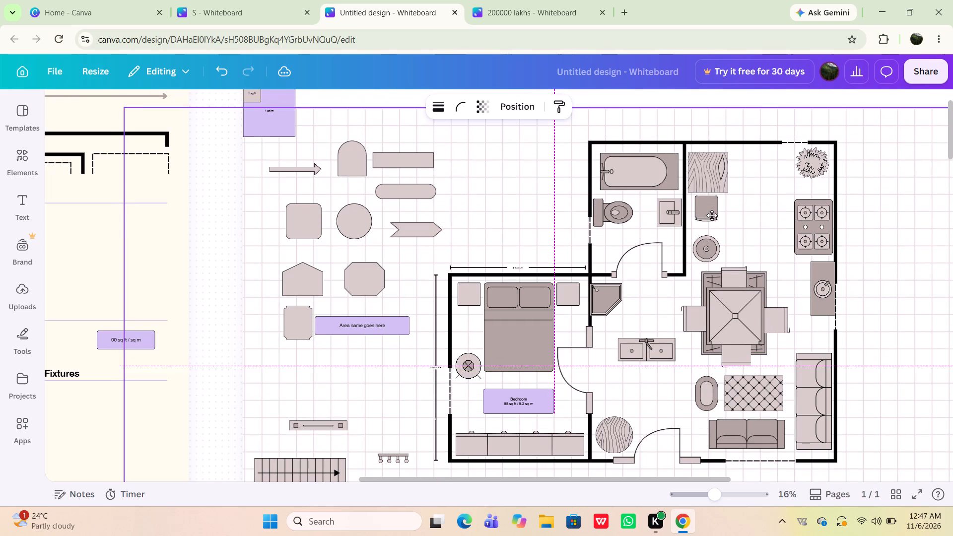
drag(712, 215, 712, 215)
click(706, 204)
click(706, 204)
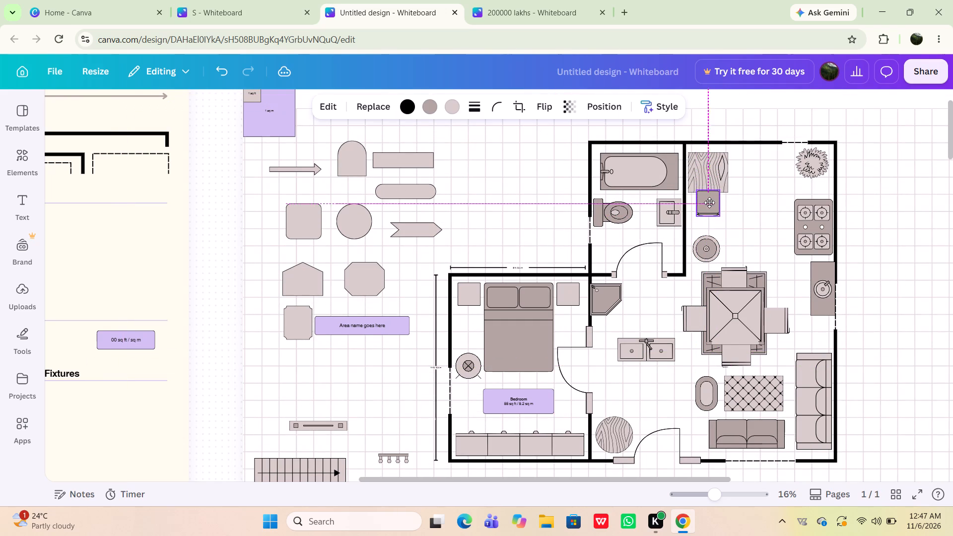
click(890, 246)
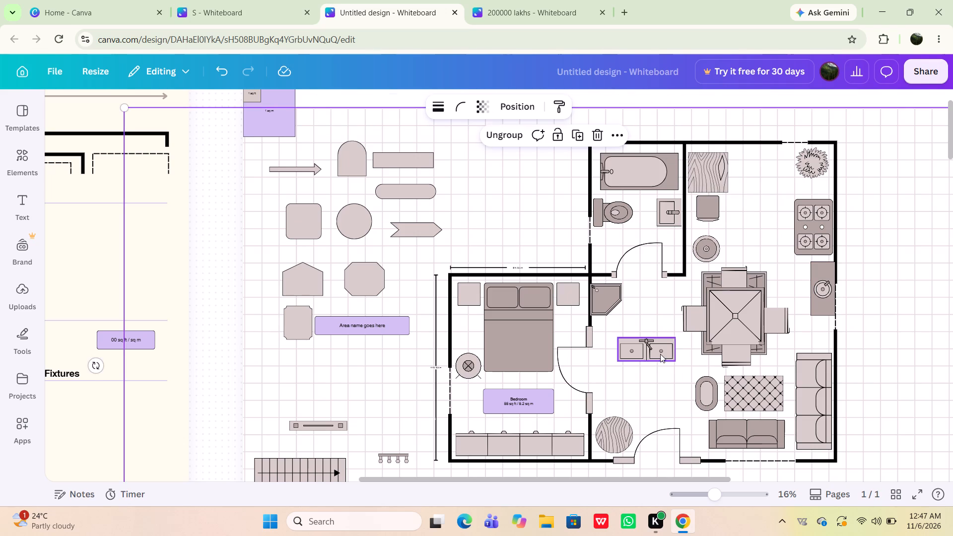
Move the double sink to the kitchen's top wall, between the square wood-grain piece and the plant, with equal side gaps of 50.
drag(660, 354, 670, 280)
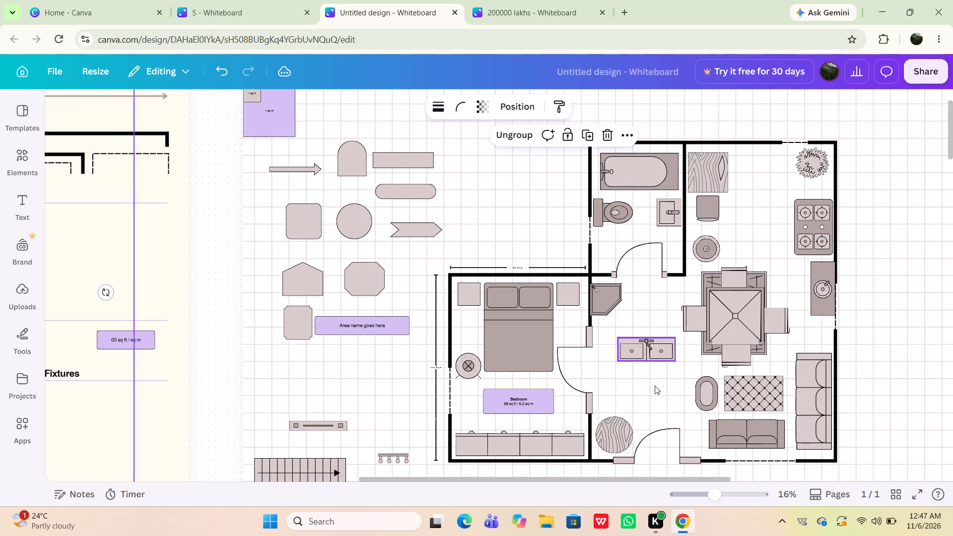
click(658, 343)
drag(658, 348, 662, 342)
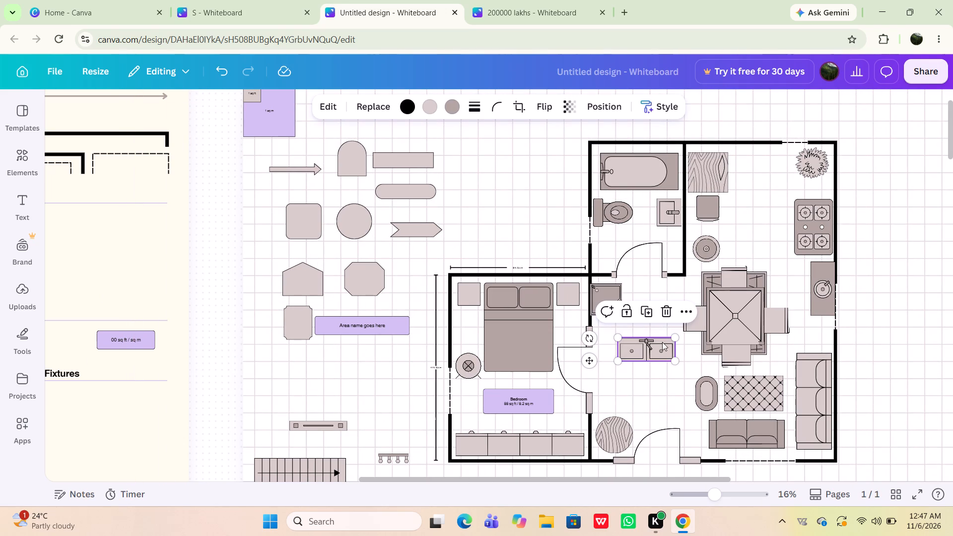
drag(662, 342, 773, 161)
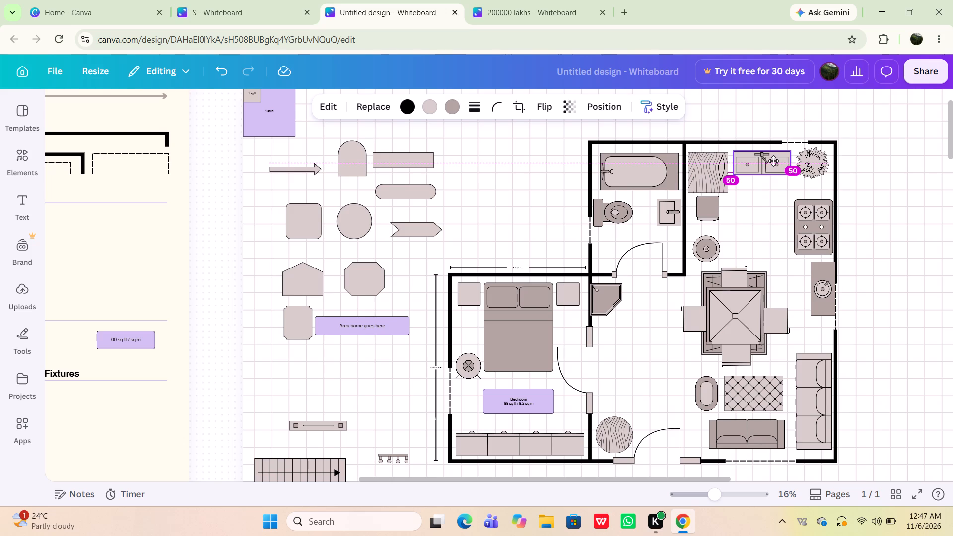
drag(773, 161, 773, 156)
Nudge the plant slightly down and towards the outer wall in the kitchen's upper corner.
click(815, 158)
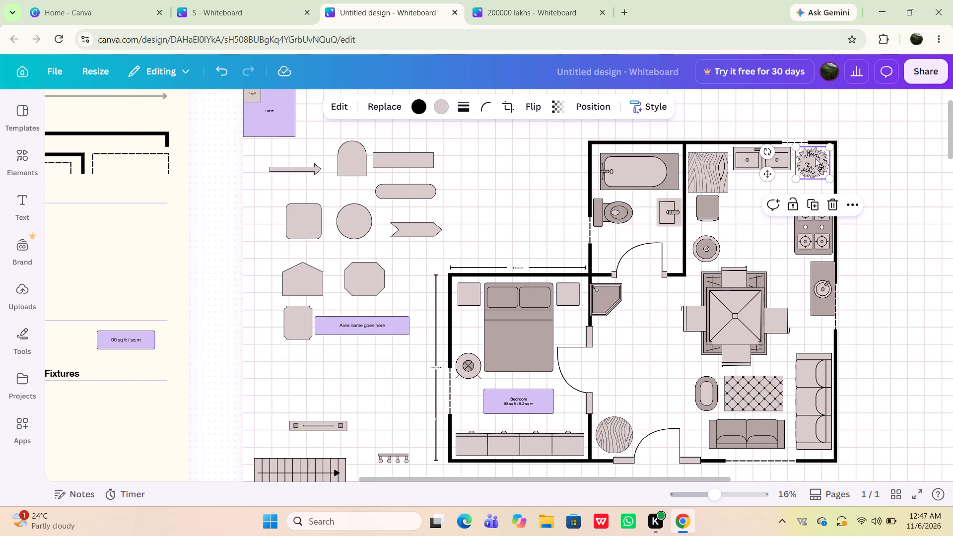
drag(815, 158, 818, 164)
click(872, 167)
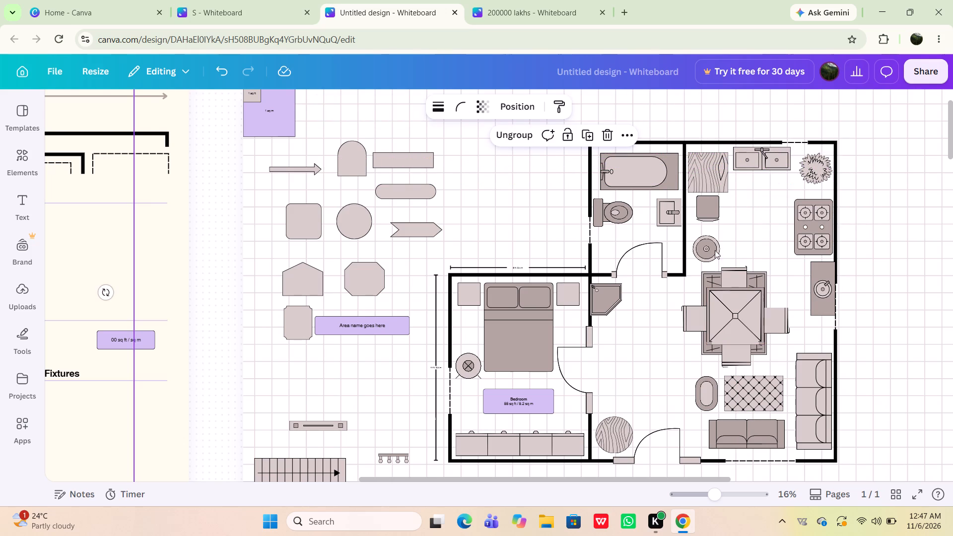
Move the round wood-grain table from beside the entrance into the kitchen, between the small chair and the stove.
drag(614, 437, 667, 368)
drag(667, 368, 604, 450)
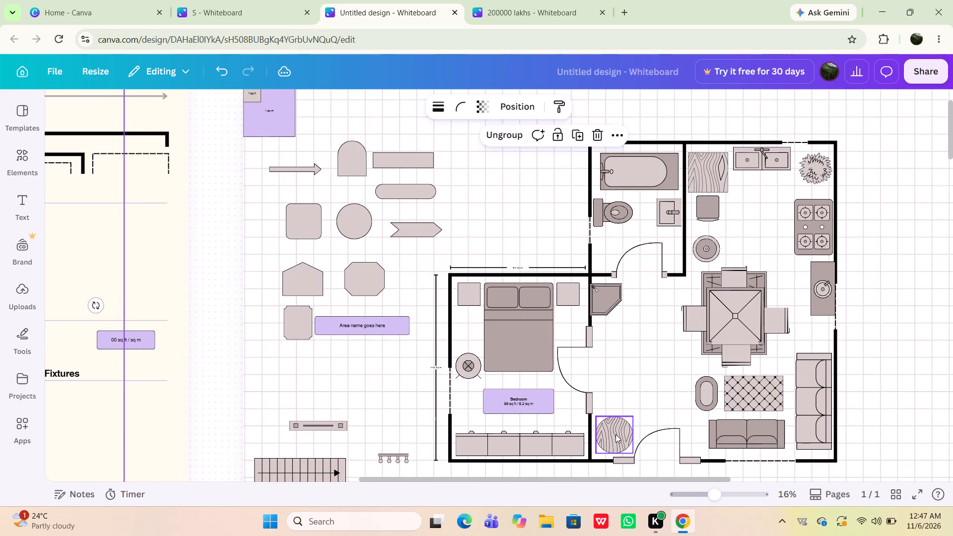
click(615, 434)
drag(615, 434, 776, 191)
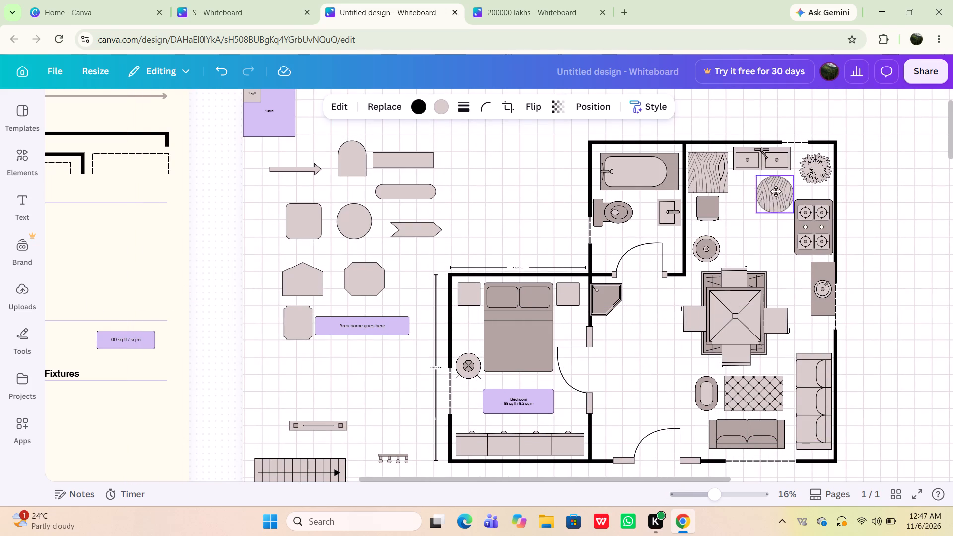
drag(776, 191, 755, 226)
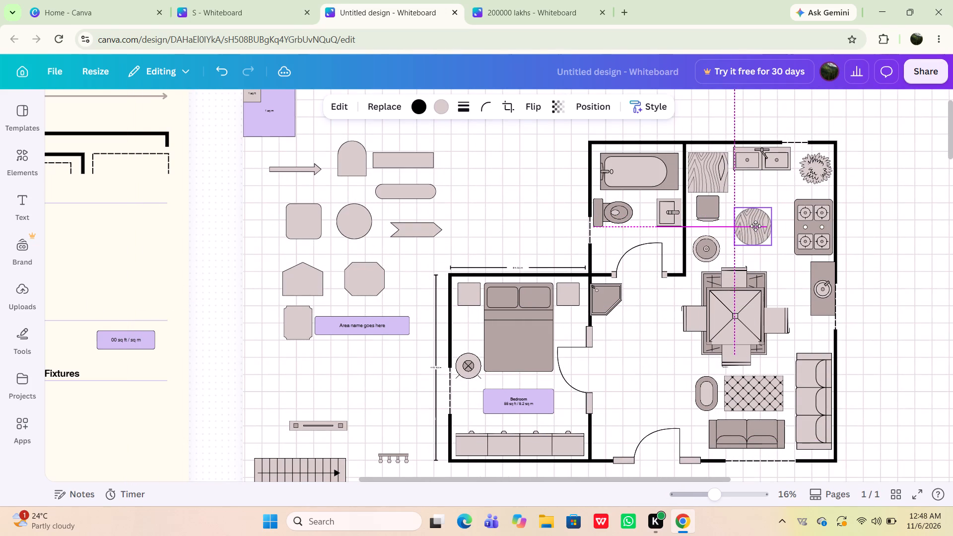
drag(755, 226, 755, 224)
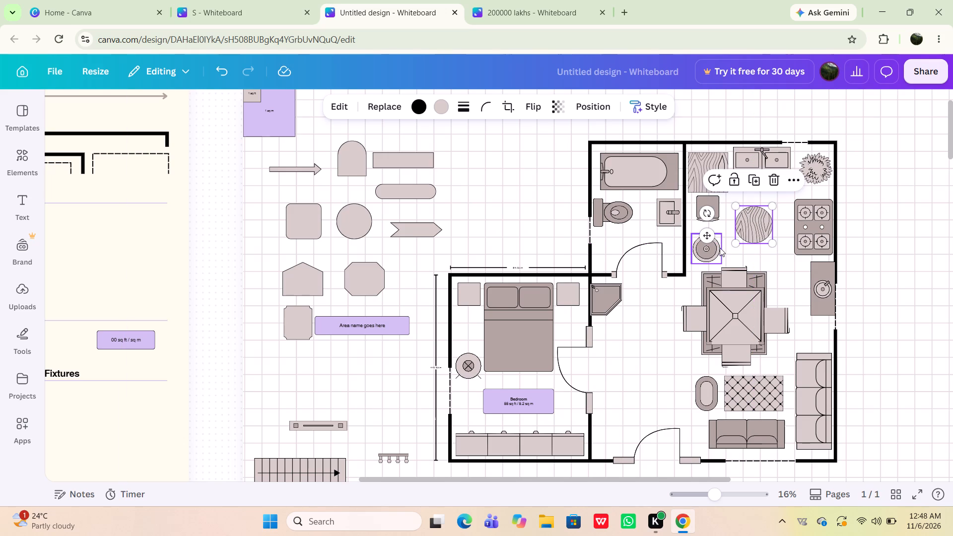
Move the concentric-circle round piece above the dining table onto the centre of the round wood-grain table.
click(709, 251)
drag(709, 251, 757, 223)
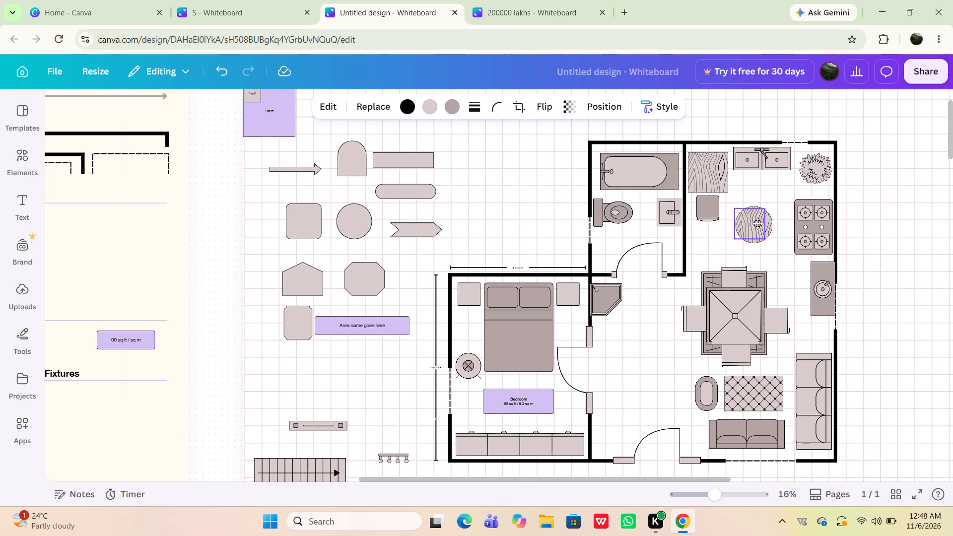
drag(757, 223, 757, 225)
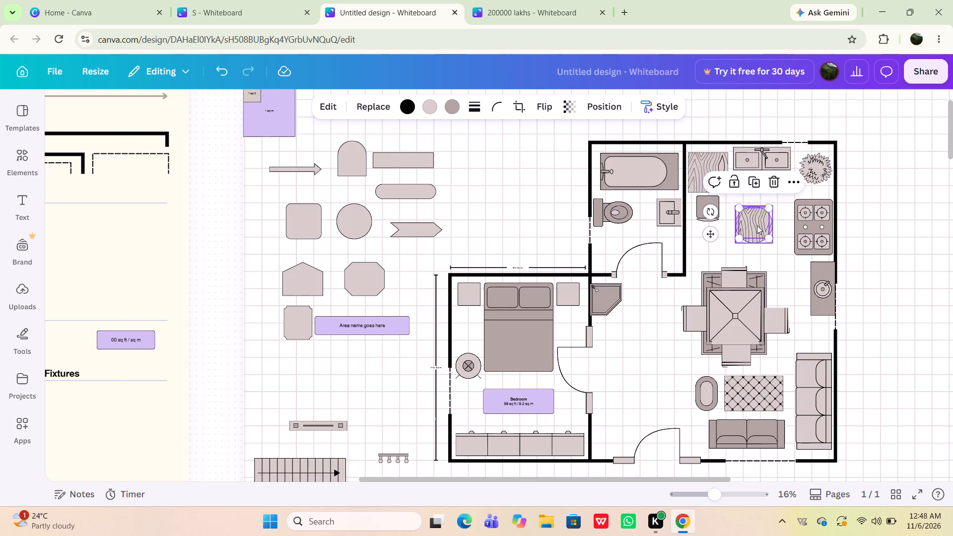
Bring the concentric-circle round piece forward so it sits above the round wood-grain table in the kitchen.
click(597, 102)
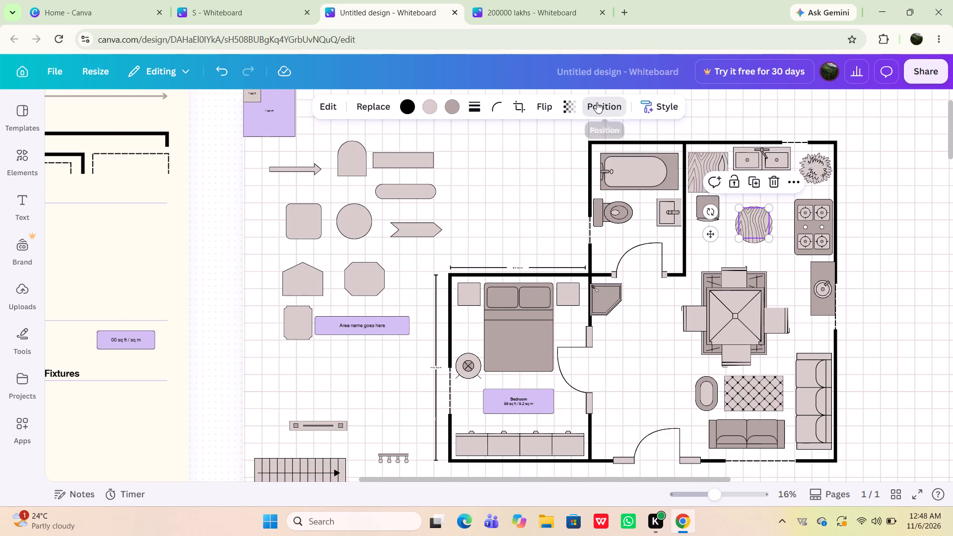
click(129, 179)
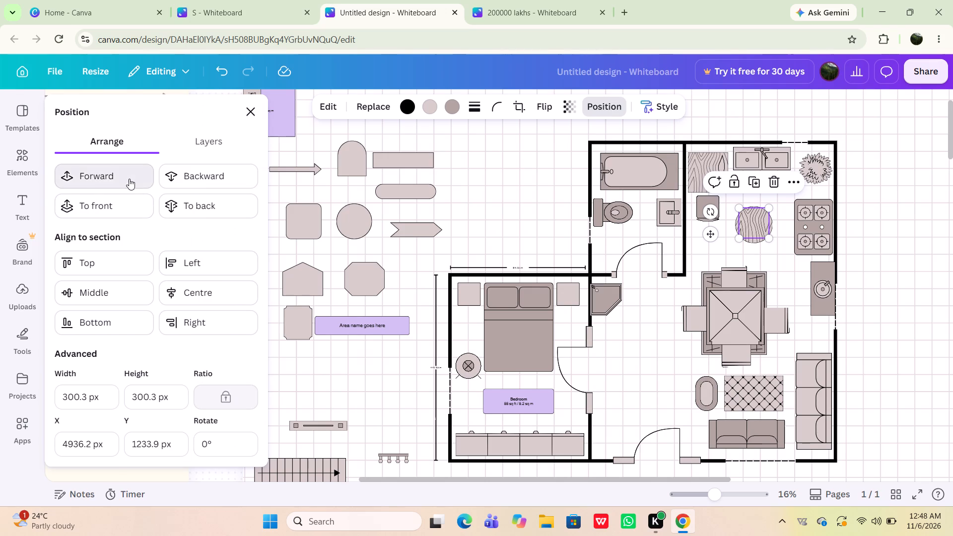
click(875, 257)
Shift the background grid group slightly behind the floor plan, to X -1218.6 px and Y -327.3 px.
click(754, 231)
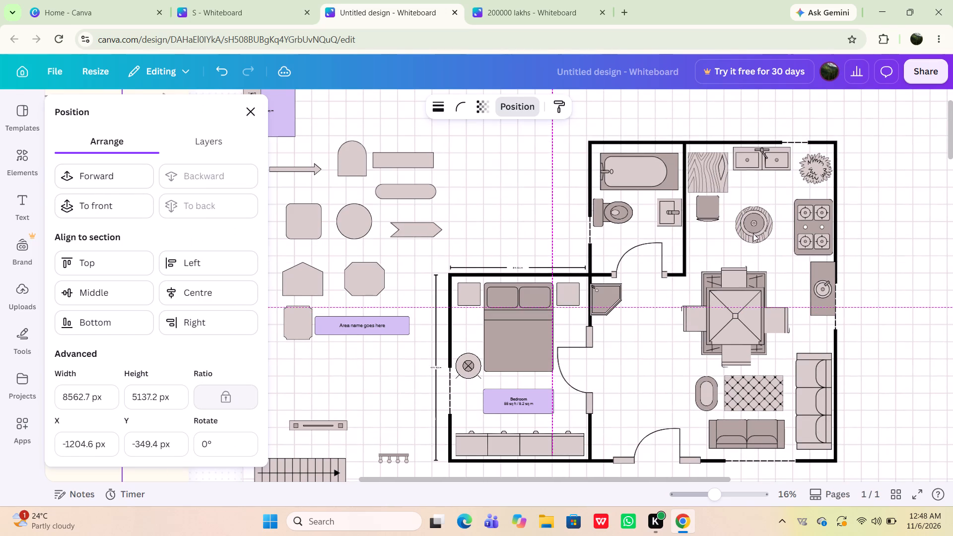
scroll(753, 233, up, 2)
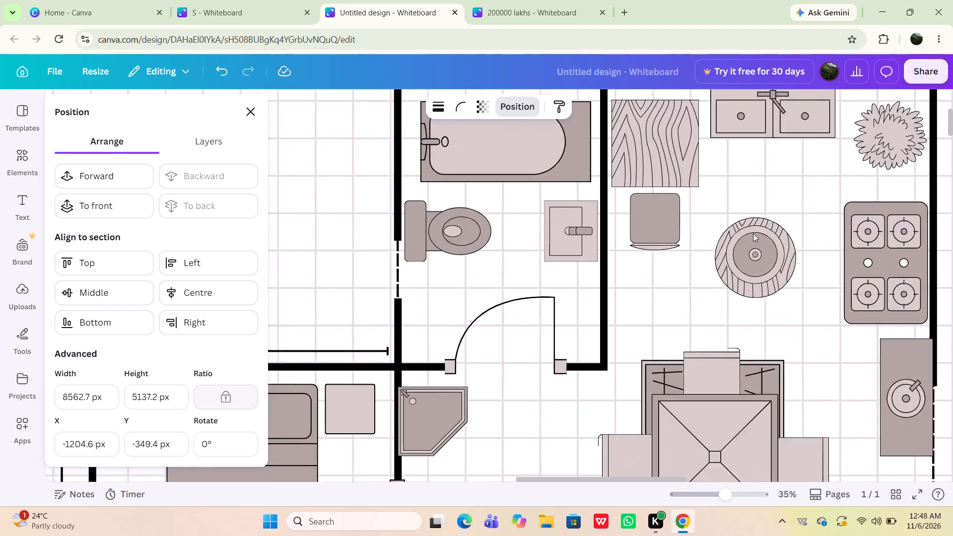
drag(776, 270, 776, 288)
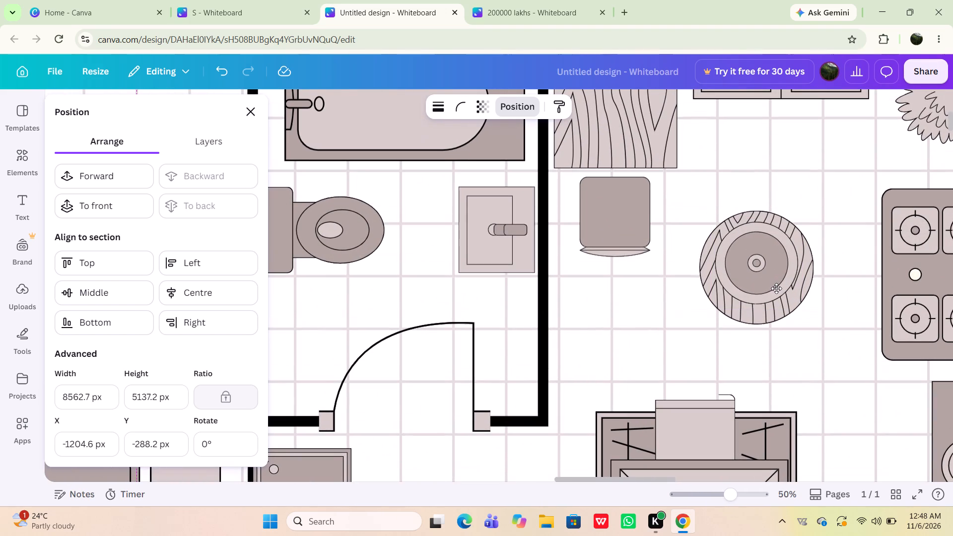
drag(776, 288, 772, 277)
click(772, 277)
click(772, 277)
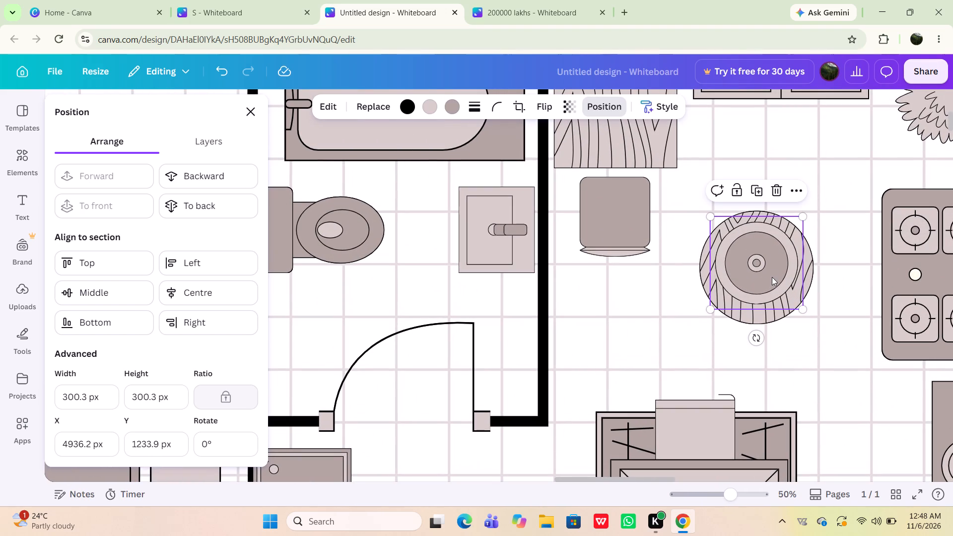
click(829, 231)
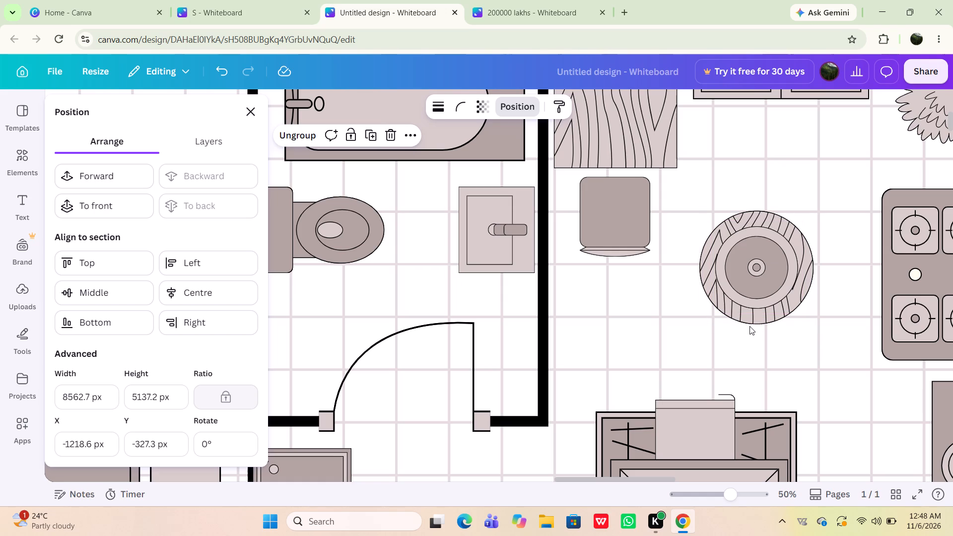
Examine the furniture arrangement around the kitchen's round wood-grain table and the dining set.
scroll(749, 326, down, 1)
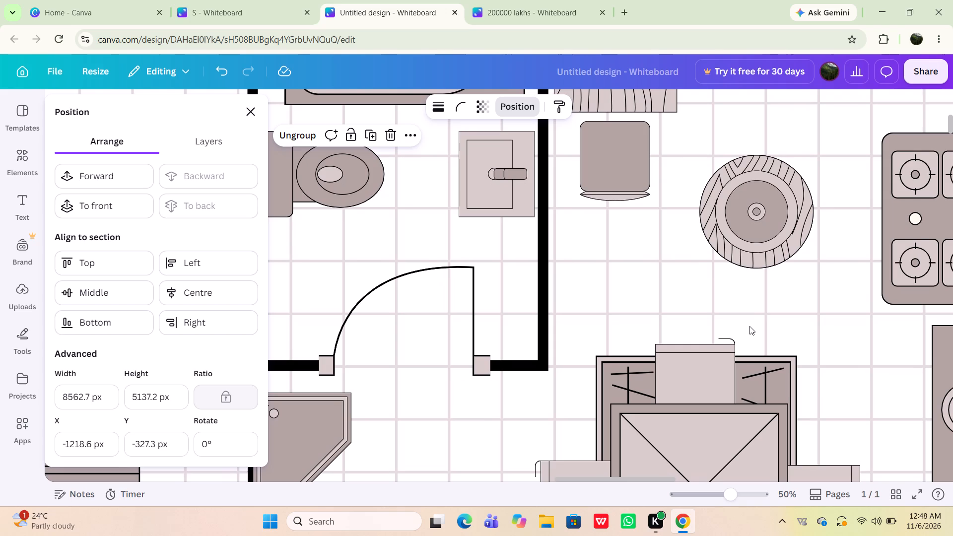
scroll(749, 326, down, 3)
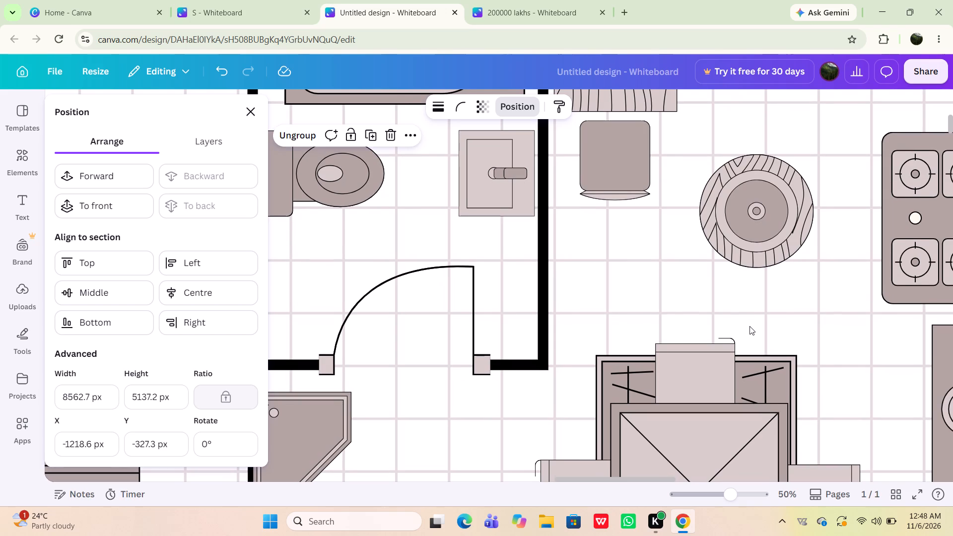
scroll(749, 326, down, 1)
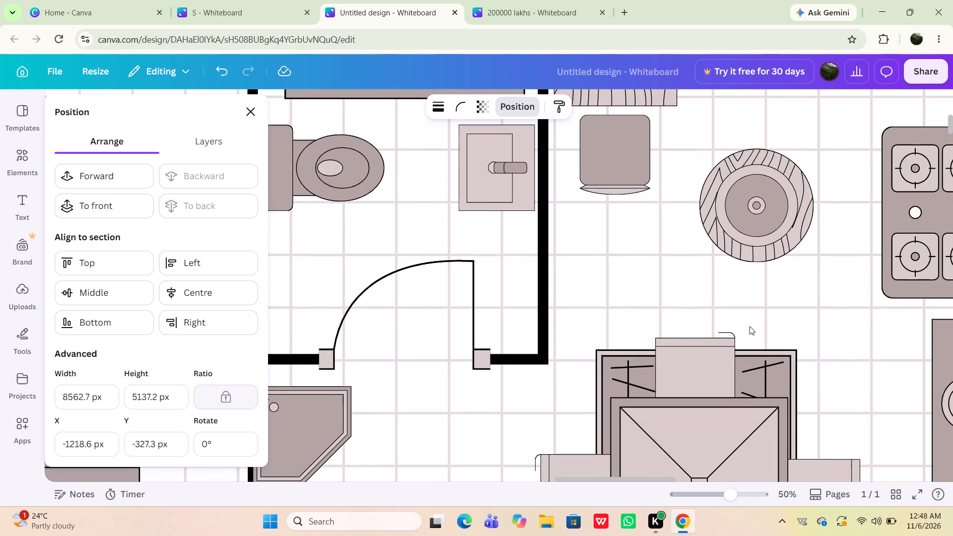
scroll(749, 326, down, 1)
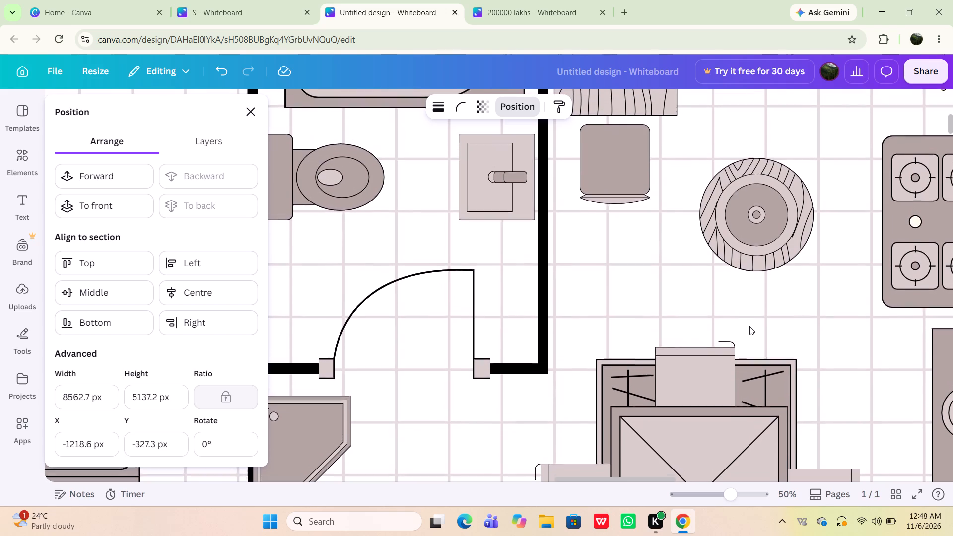
scroll(749, 326, down, 1)
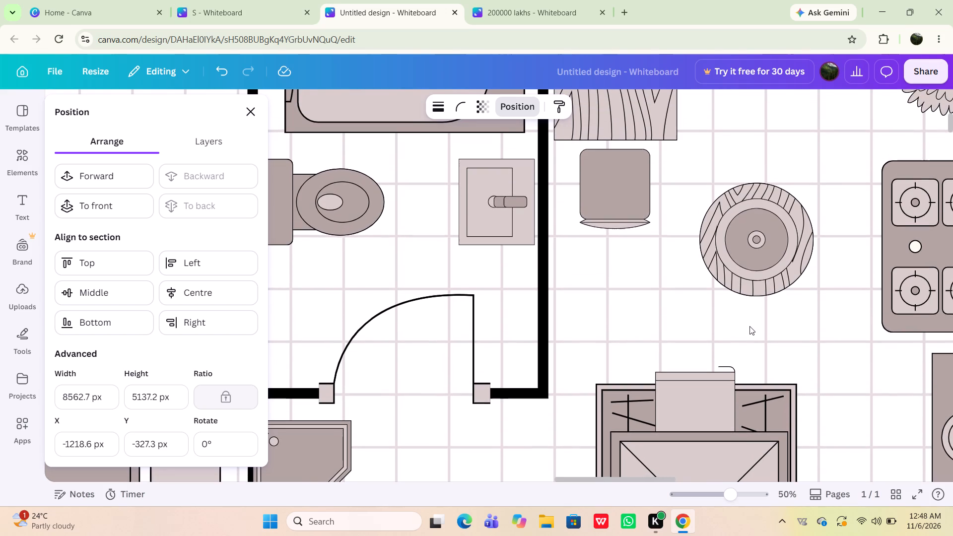
scroll(749, 326, down, 1)
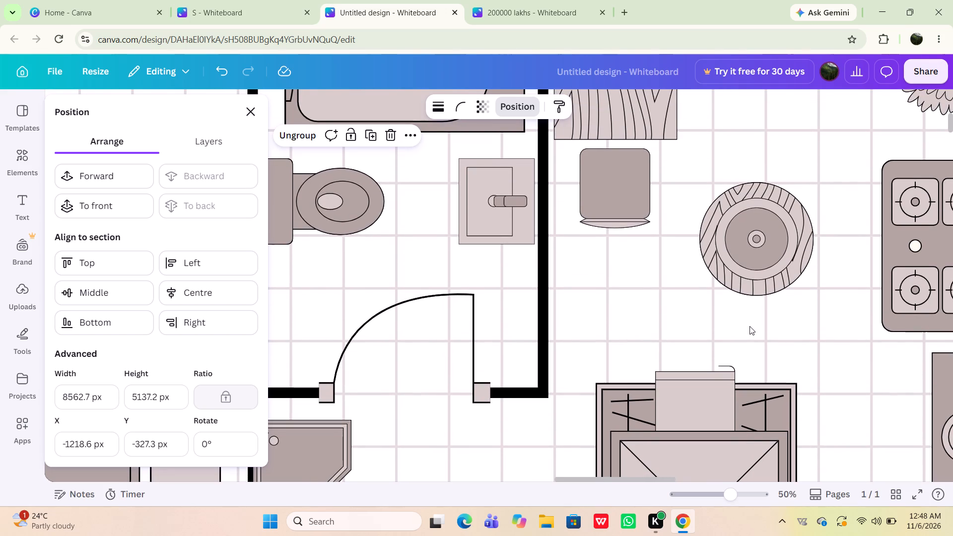
scroll(749, 326, down, 1)
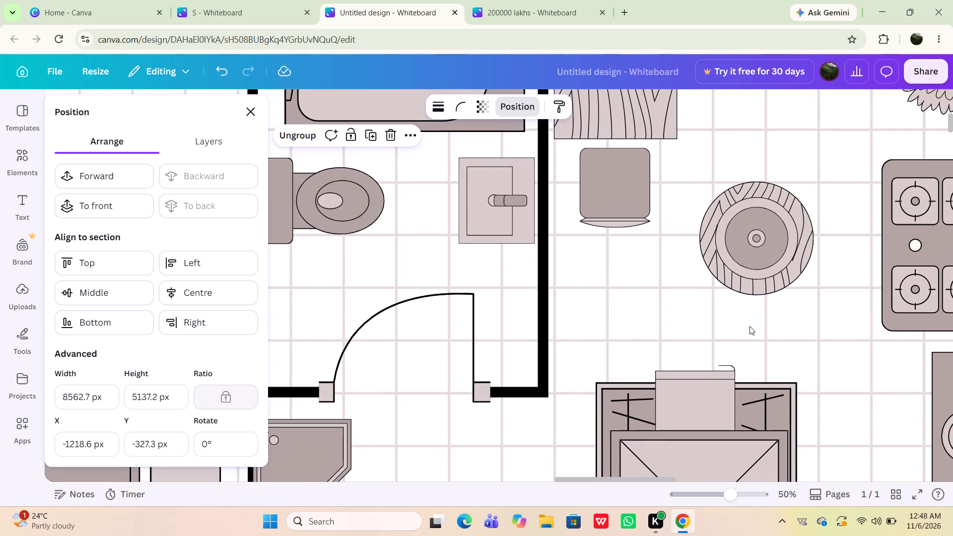
scroll(749, 326, down, 1)
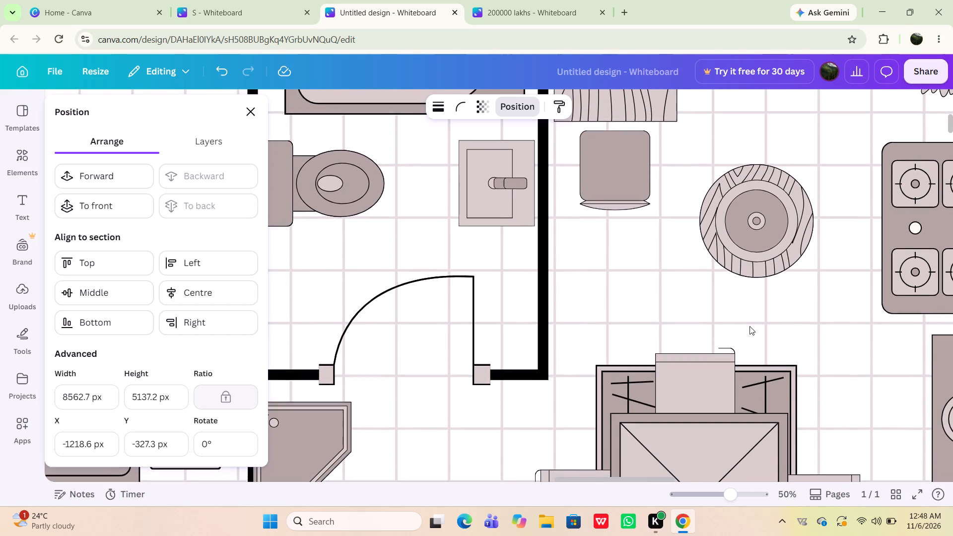
scroll(749, 326, down, 1)
scroll(749, 326, up, 1)
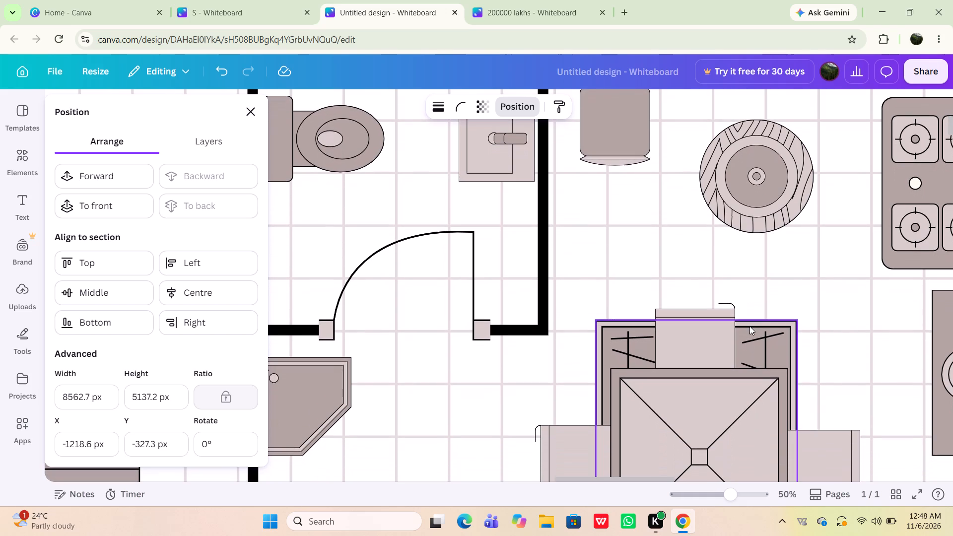
scroll(749, 326, up, 1)
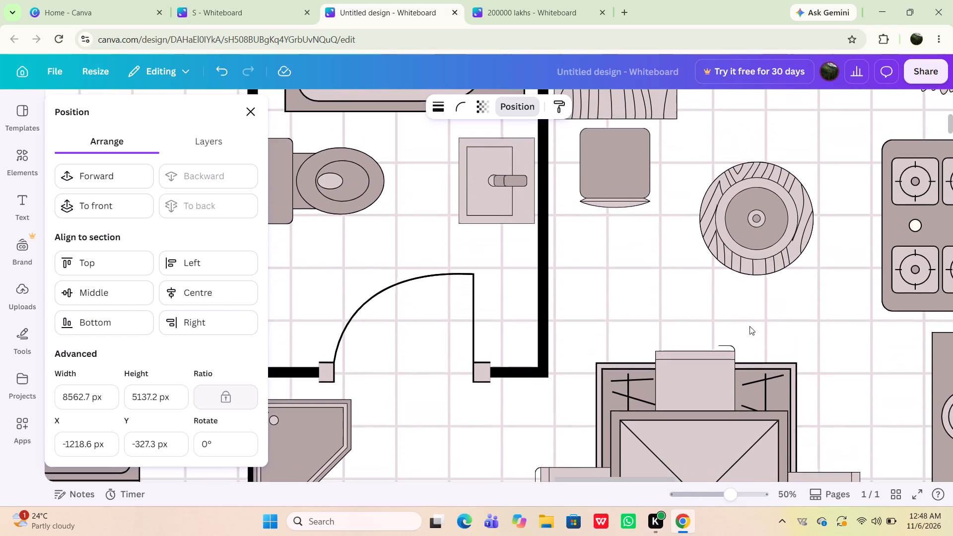
scroll(749, 326, up, 2)
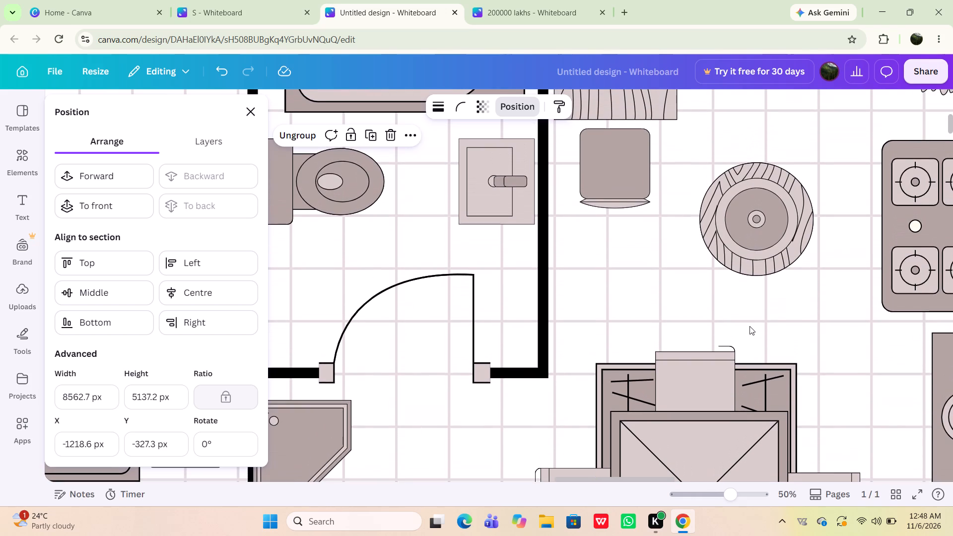
scroll(749, 326, up, 3)
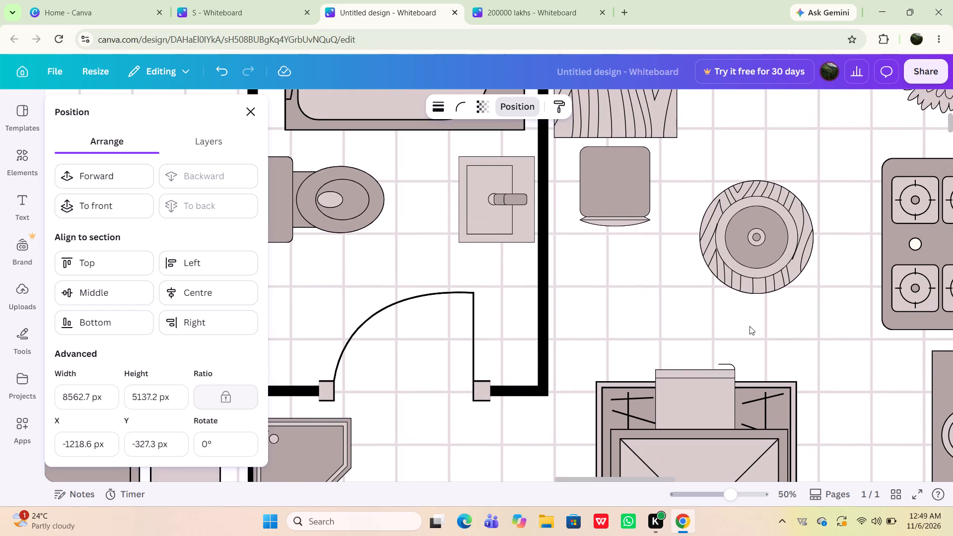
scroll(749, 326, up, 1)
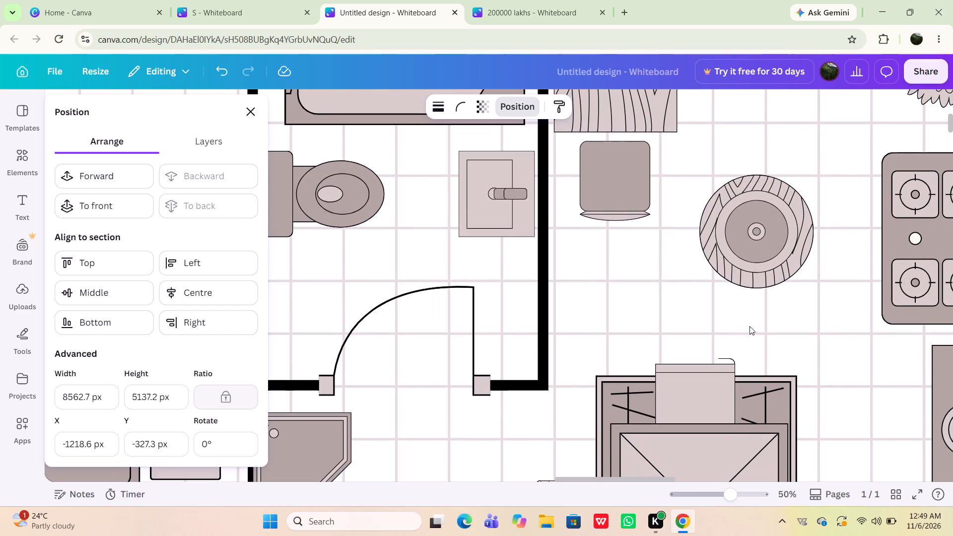
scroll(749, 326, up, 1)
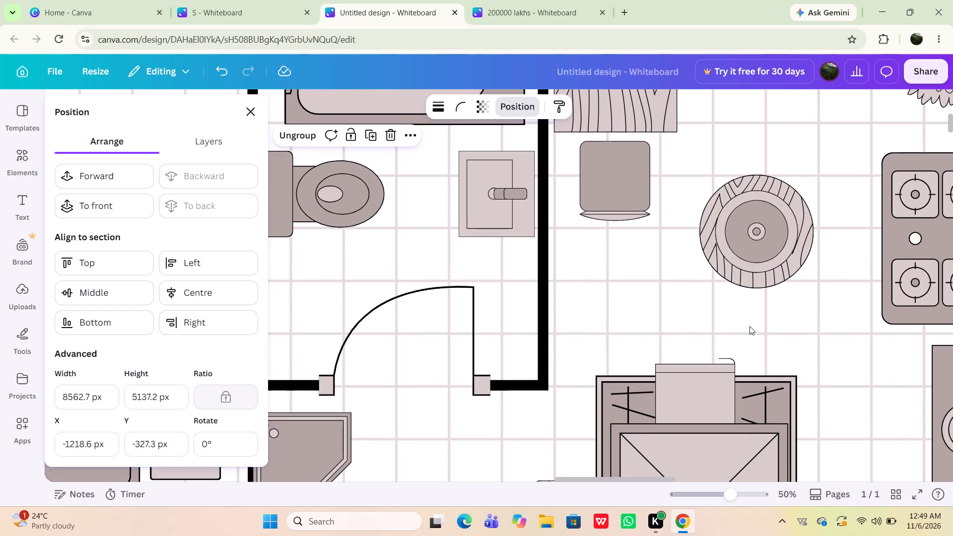
scroll(749, 326, down, 1)
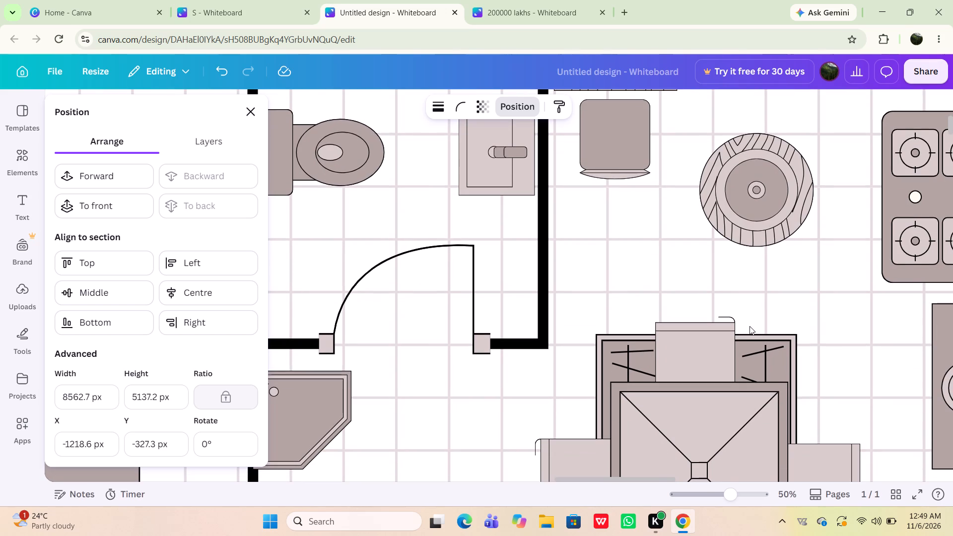
scroll(749, 326, down, 1)
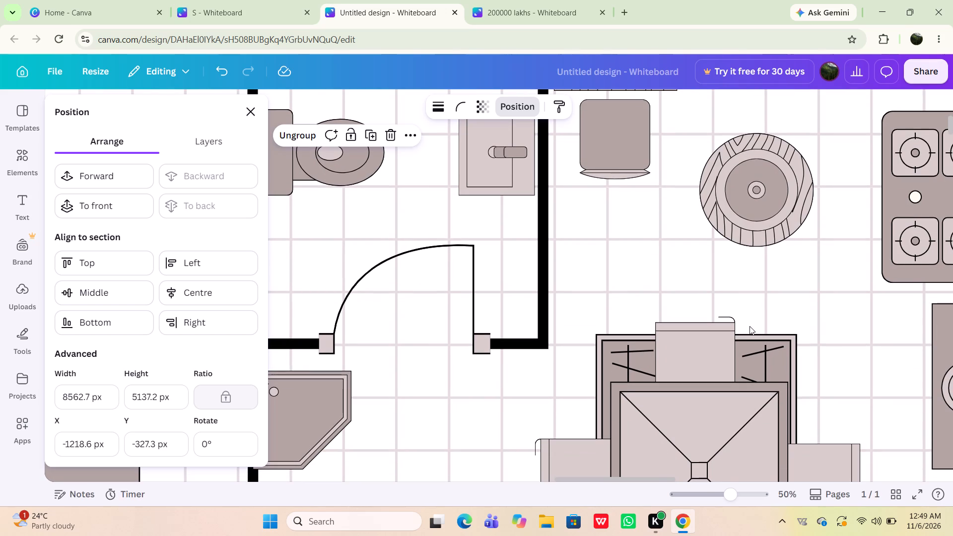
scroll(749, 326, up, 1)
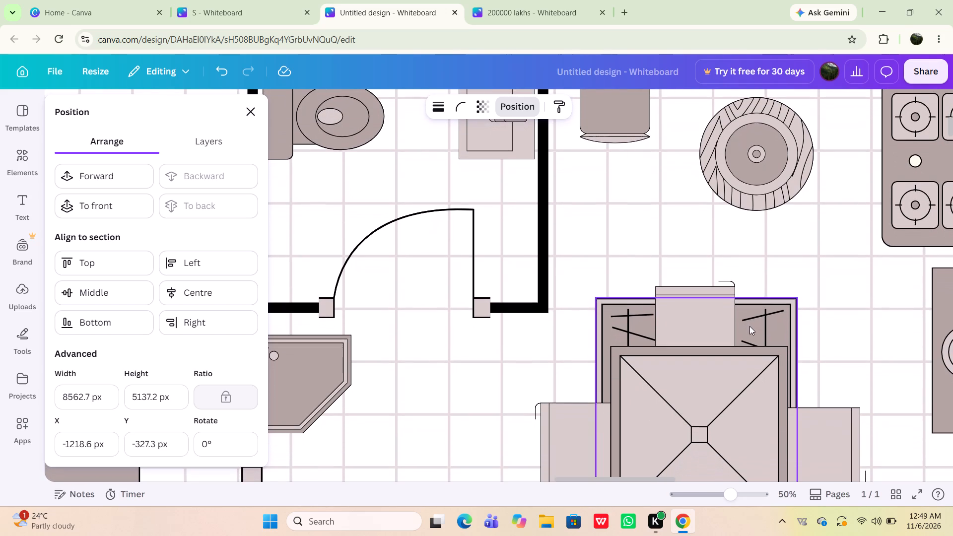
scroll(749, 326, up, 1)
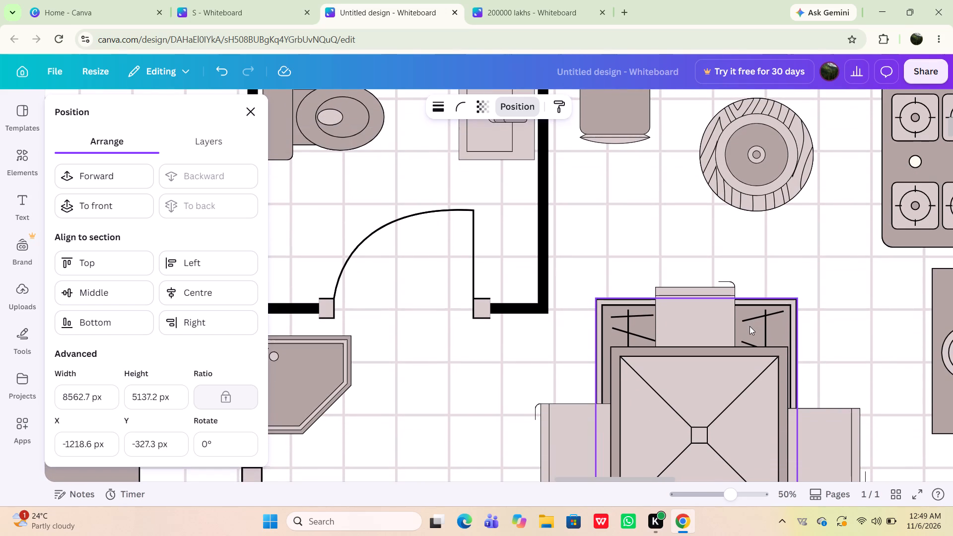
scroll(749, 326, up, 1)
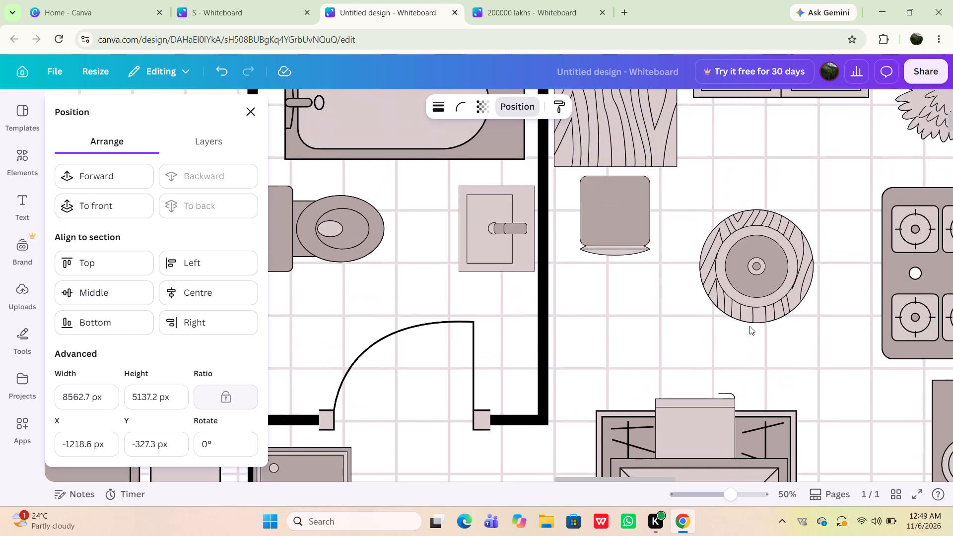
scroll(749, 326, up, 1)
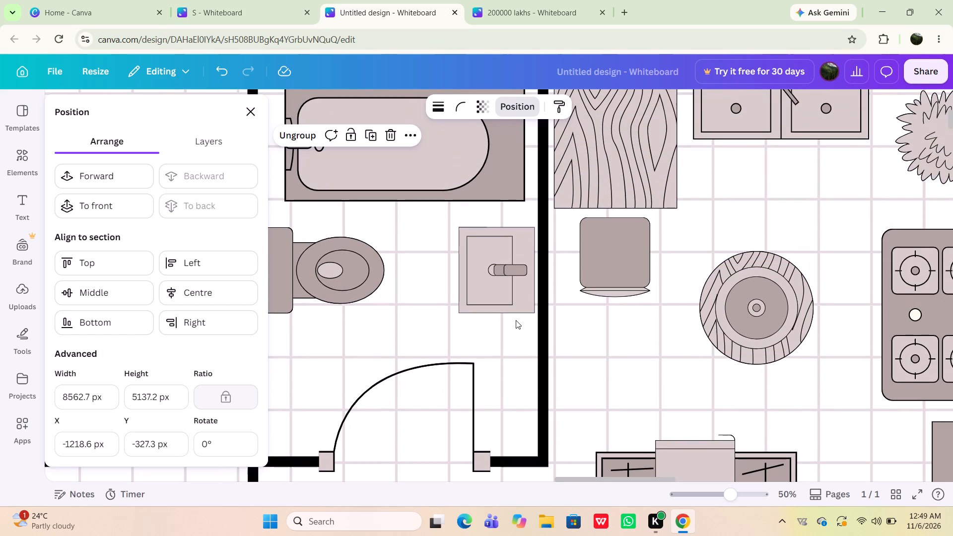
click(250, 118)
Examine the bathroom fixtures and the kitchen layout up to the outer walls.
scroll(331, 312, up, 5)
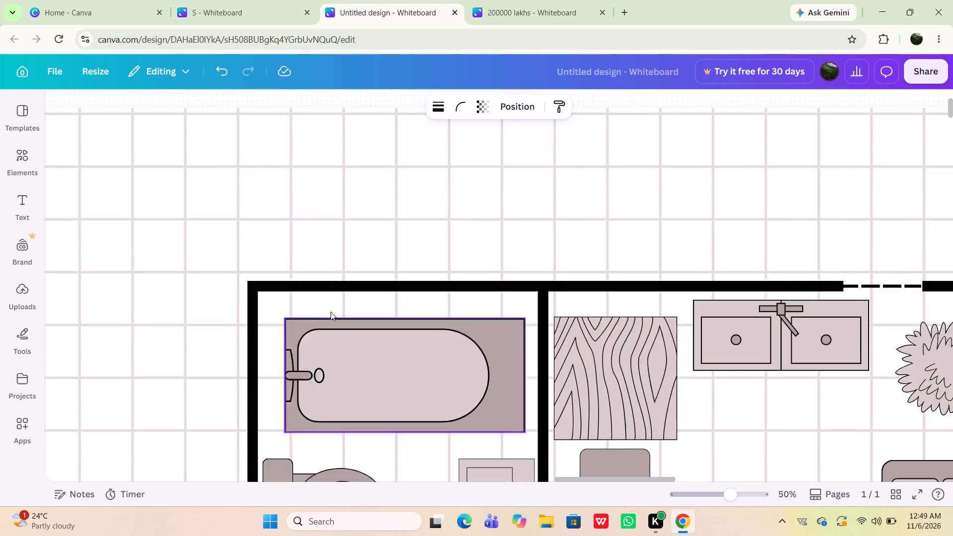
scroll(331, 312, right, 1)
scroll(331, 312, left, 3)
scroll(331, 312, down, 4)
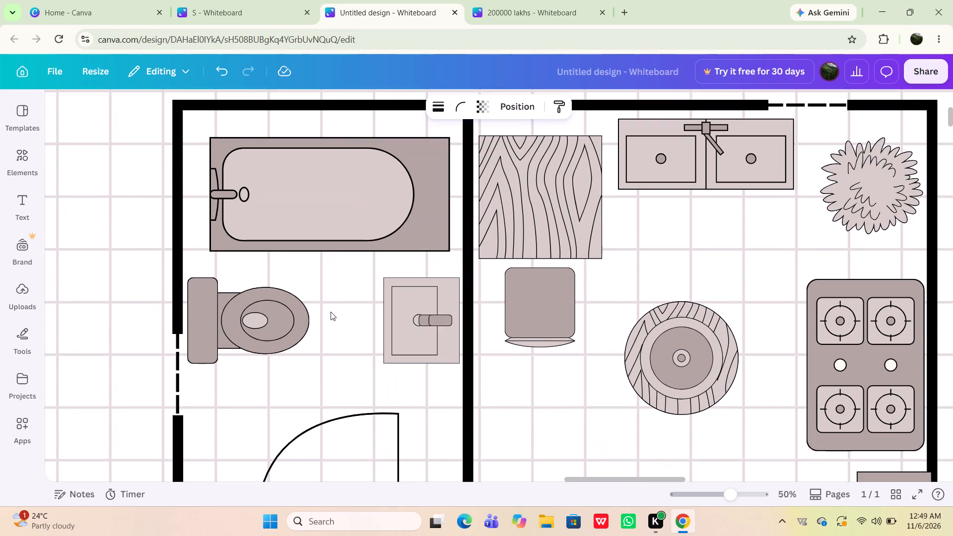
scroll(329, 308, down, 1)
scroll(329, 308, left, 3)
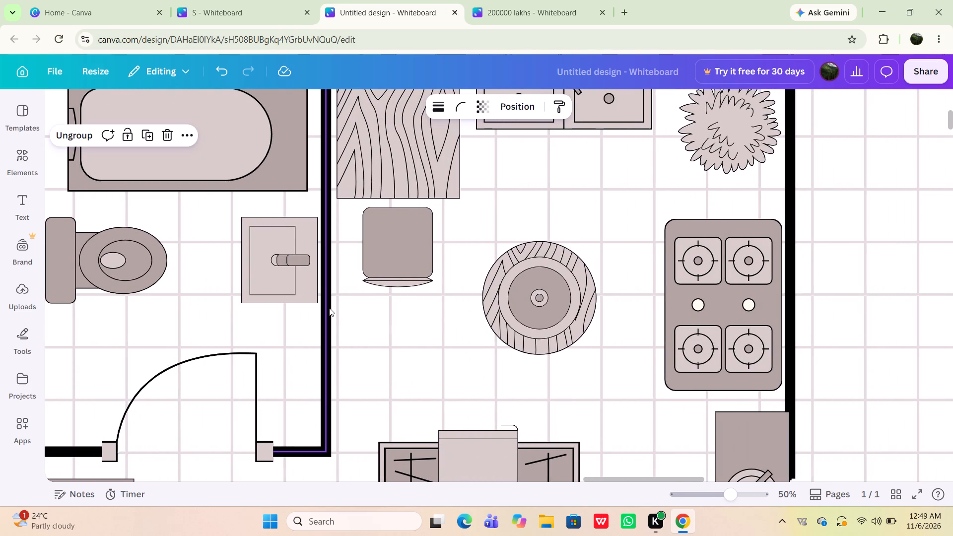
scroll(329, 308, down, 1)
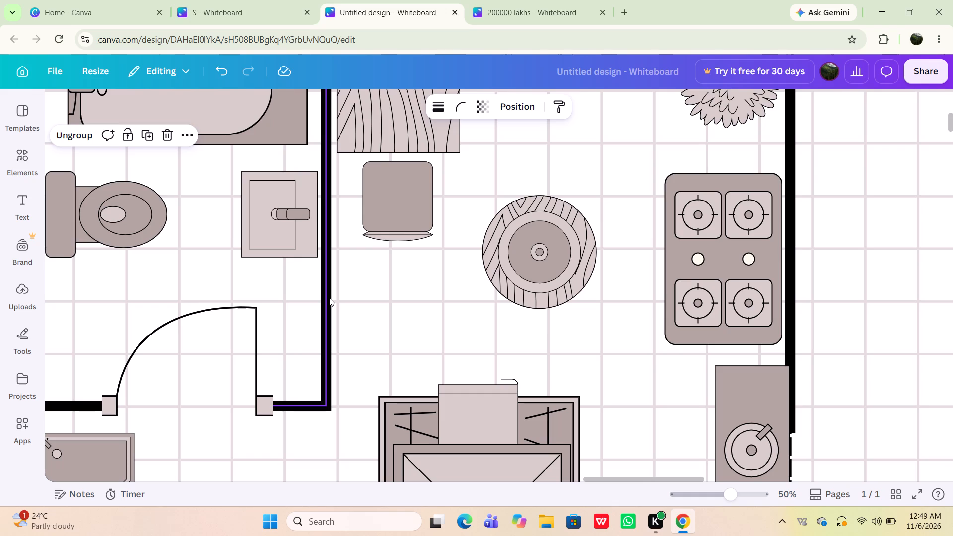
scroll(329, 298, up, 1)
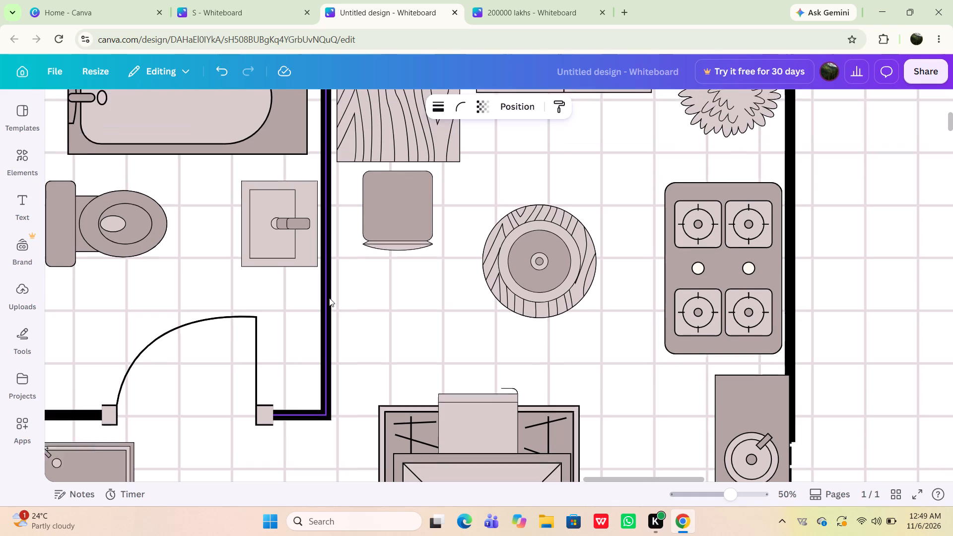
scroll(329, 298, up, 2)
scroll(329, 298, right, 3)
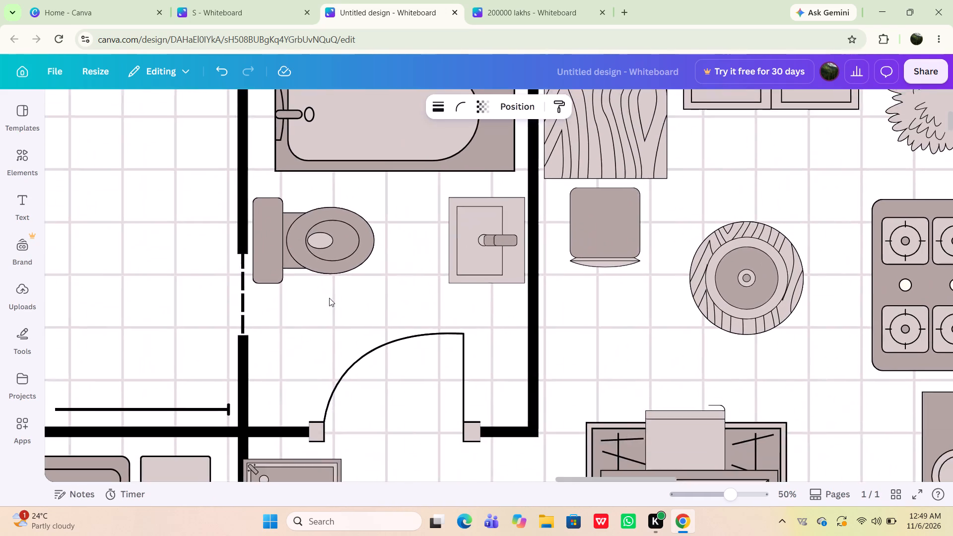
Examine the dining set and the surrounding living area, from the corner shower to the sofas and sink counter.
scroll(329, 298, down, 6)
scroll(329, 298, left, 3)
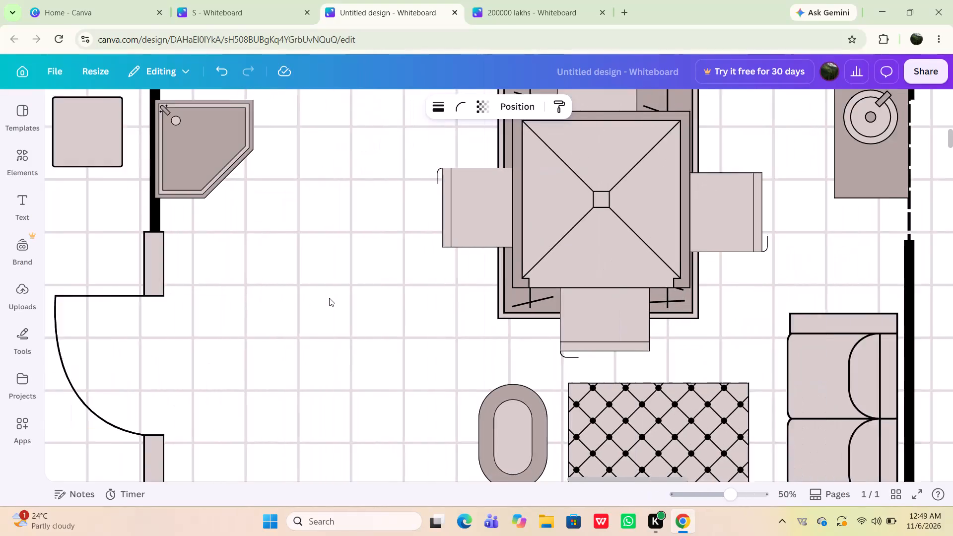
scroll(329, 298, left, 1)
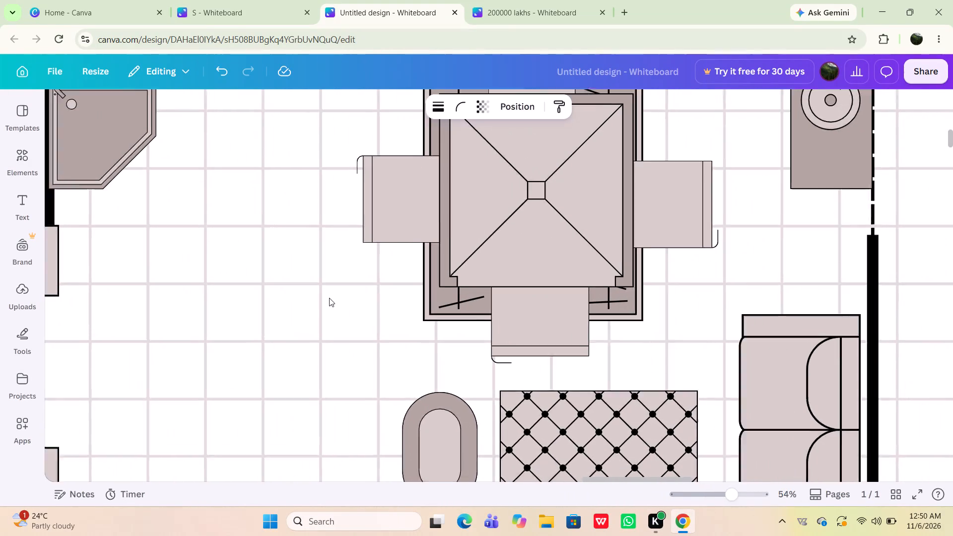
scroll(329, 298, left, 1)
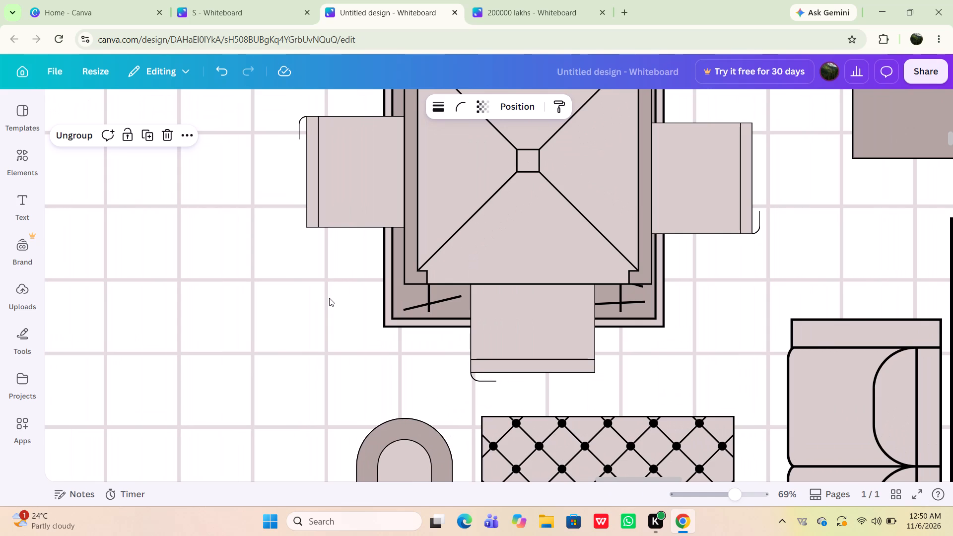
scroll(329, 298, down, 1)
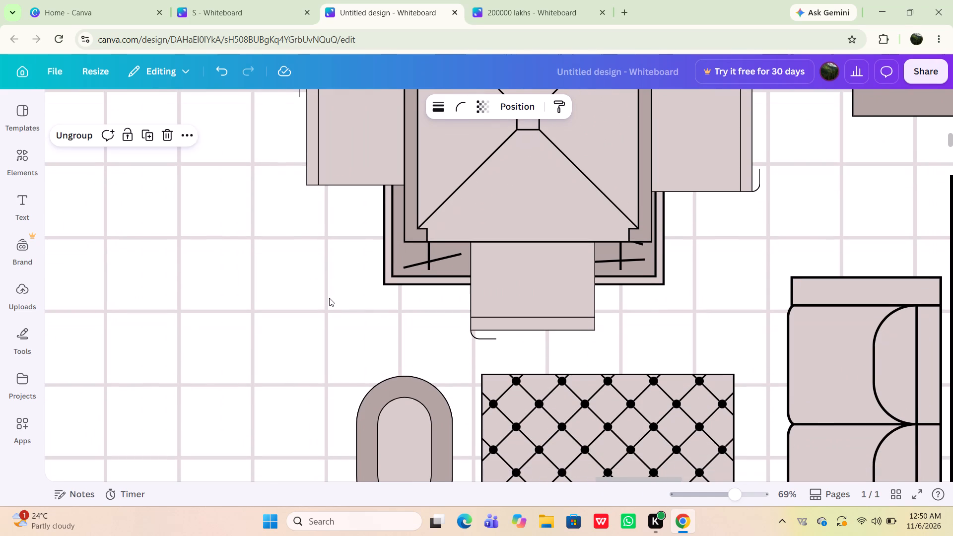
scroll(329, 298, up, 1)
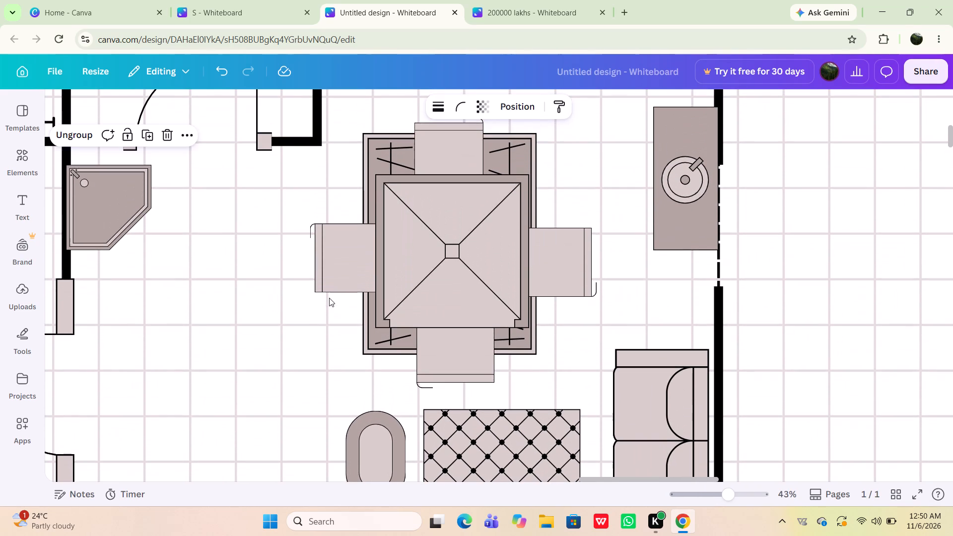
scroll(329, 298, left, 1)
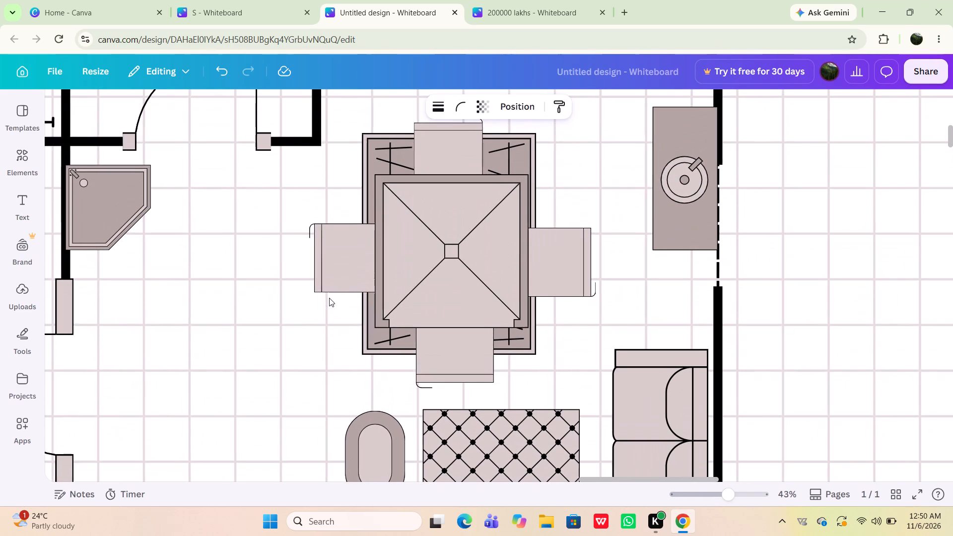
scroll(329, 298, left, 1)
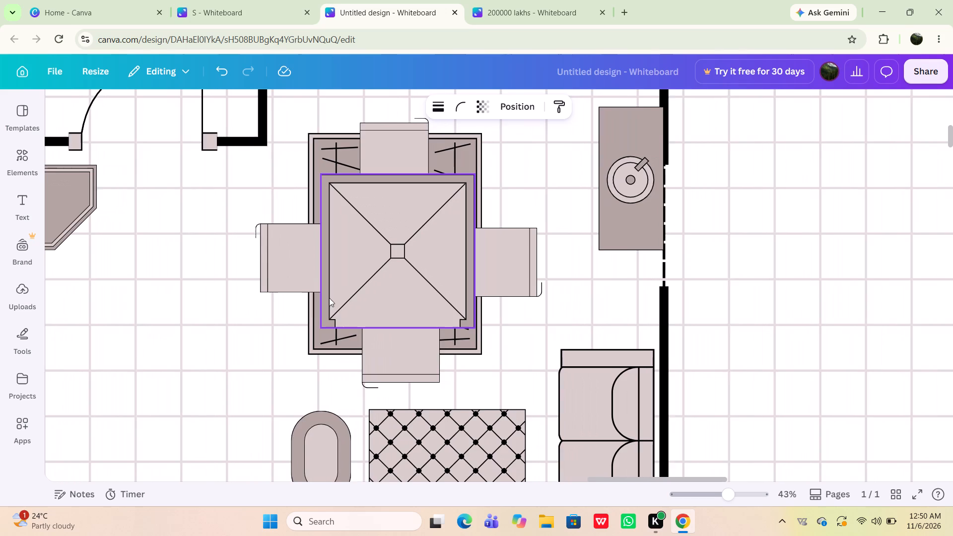
scroll(329, 298, left, 1)
scroll(329, 298, up, 1)
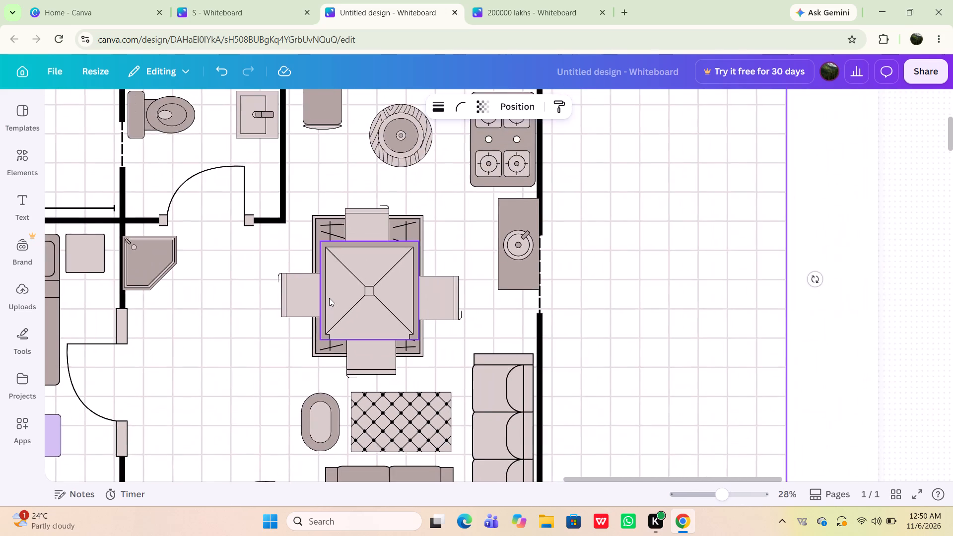
scroll(329, 298, right, 1)
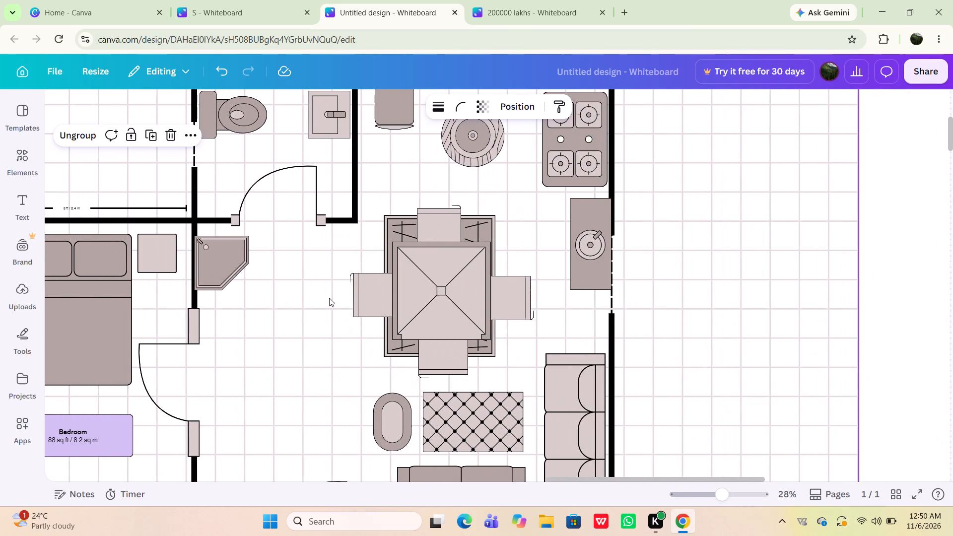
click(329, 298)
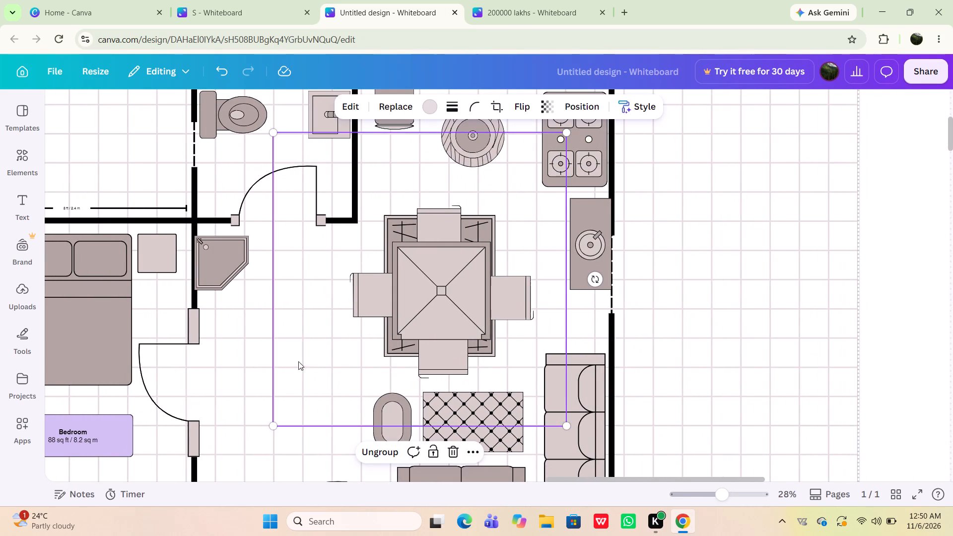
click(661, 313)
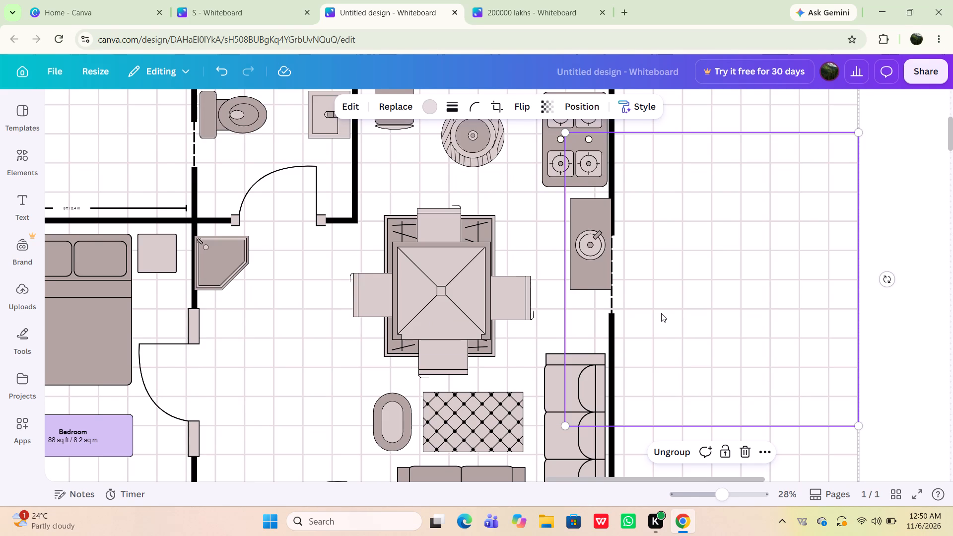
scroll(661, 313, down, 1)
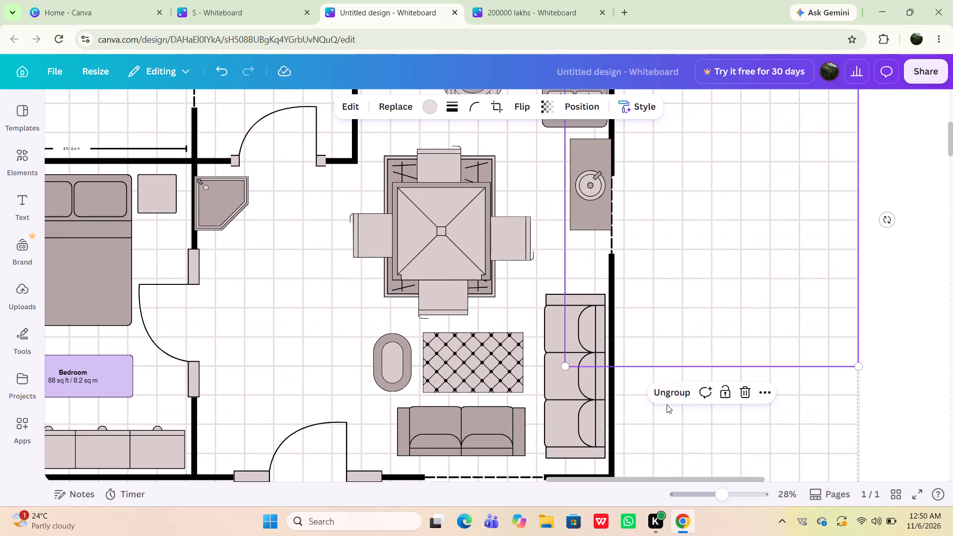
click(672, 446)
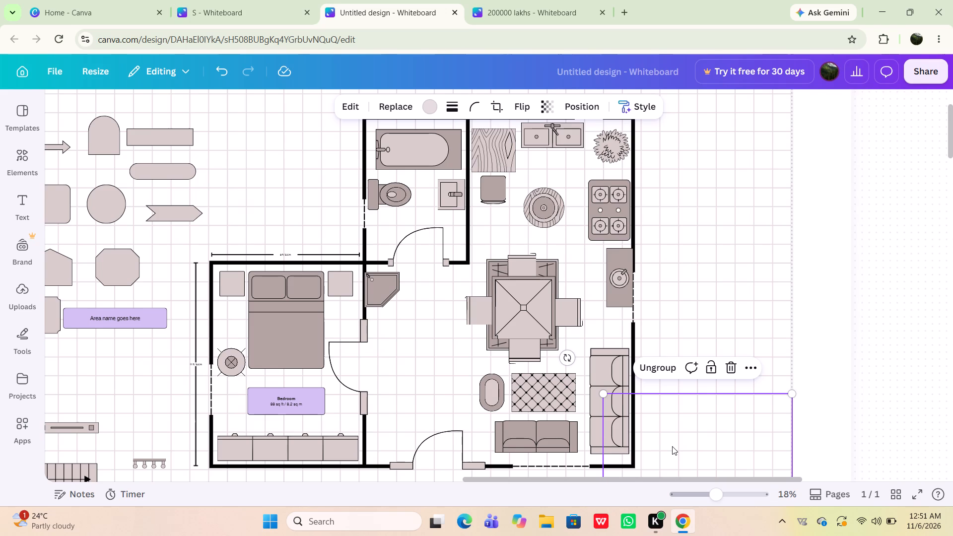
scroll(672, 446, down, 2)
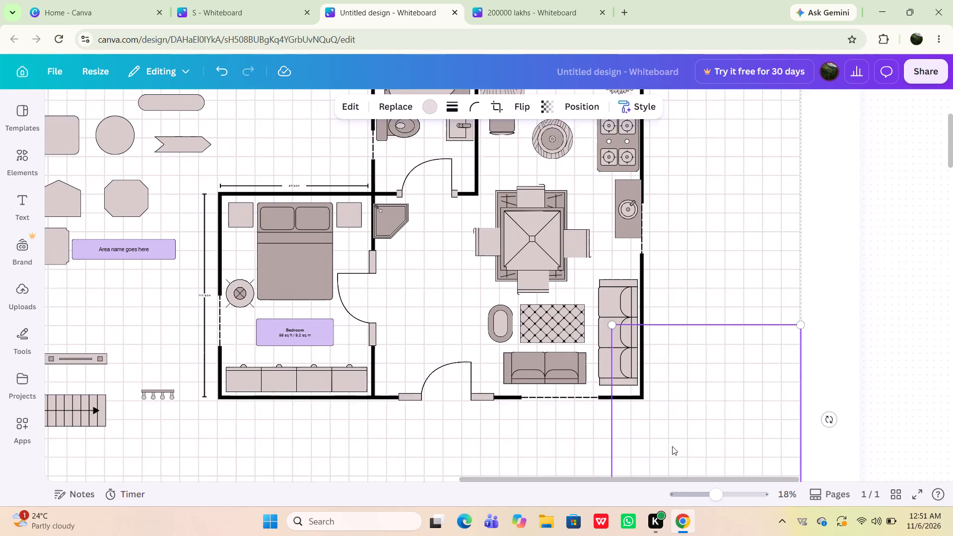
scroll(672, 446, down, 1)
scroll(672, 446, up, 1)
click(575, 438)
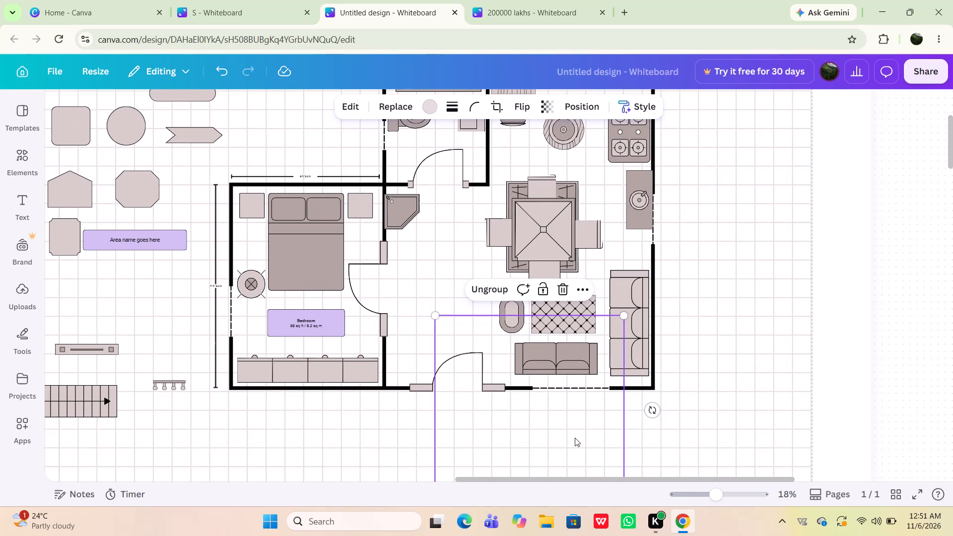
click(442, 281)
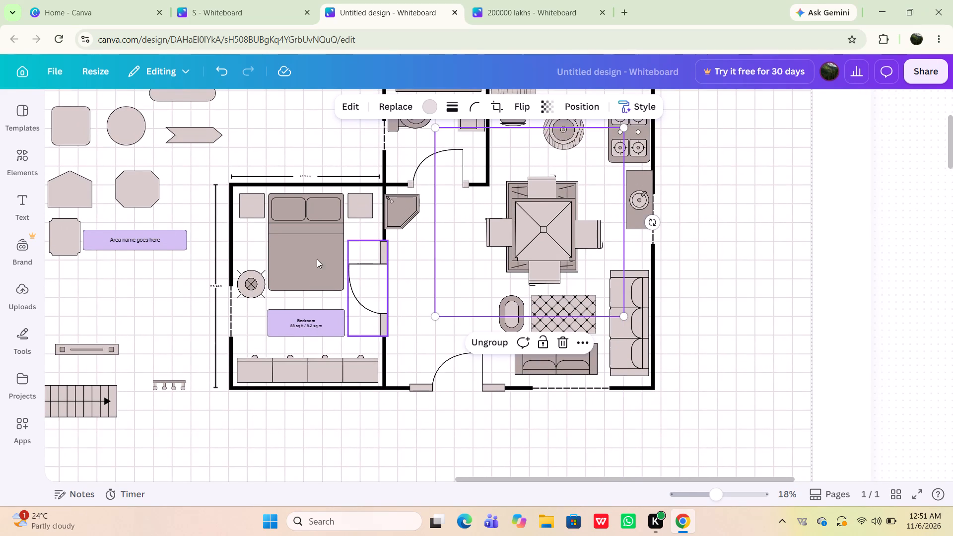
Move the bedroom's round crossed-circle piece up to just below the square nightstand on the window side of the bed.
click(290, 253)
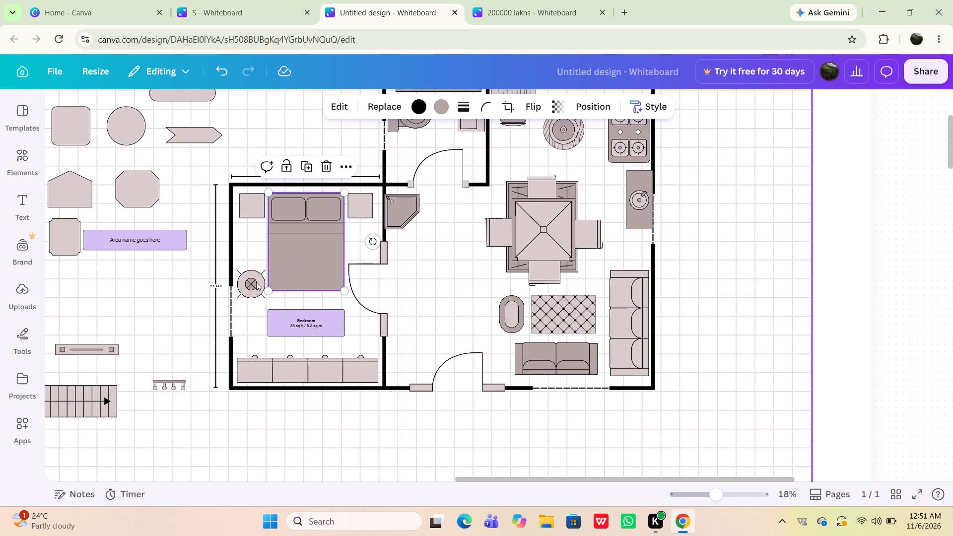
drag(256, 282, 253, 232)
click(253, 232)
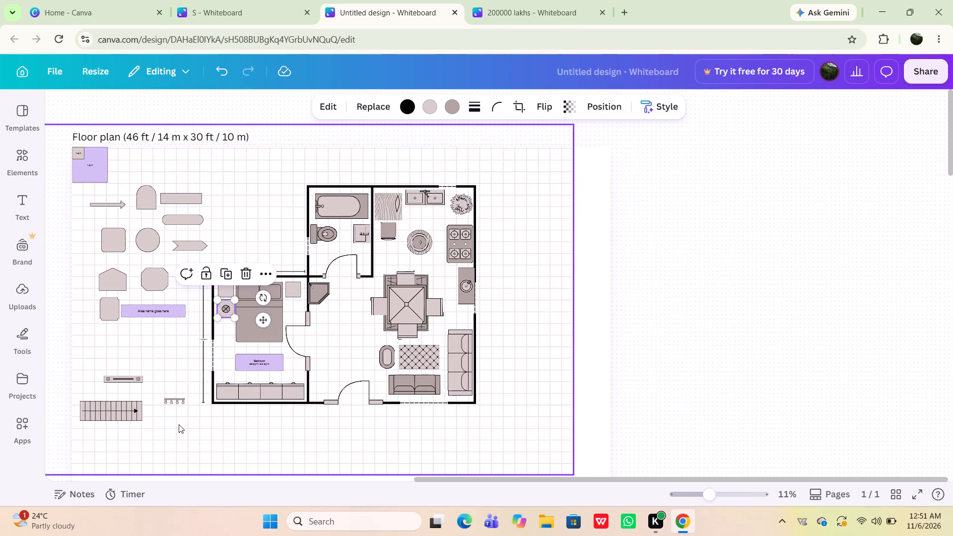
Examine the whole floor plan's furniture layout and the unused shapes and fixtures beside it.
scroll(179, 424, right, 1)
click(684, 317)
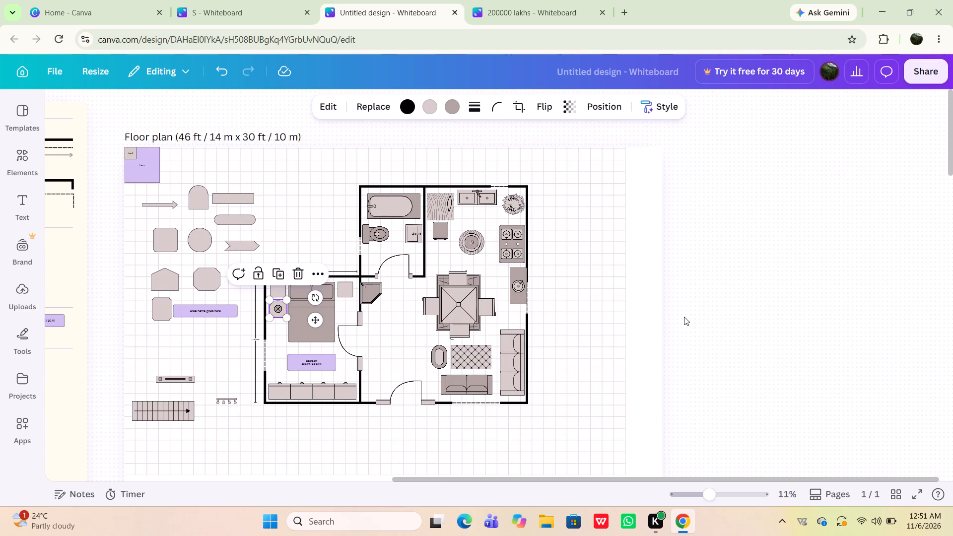
scroll(592, 333, right, 1)
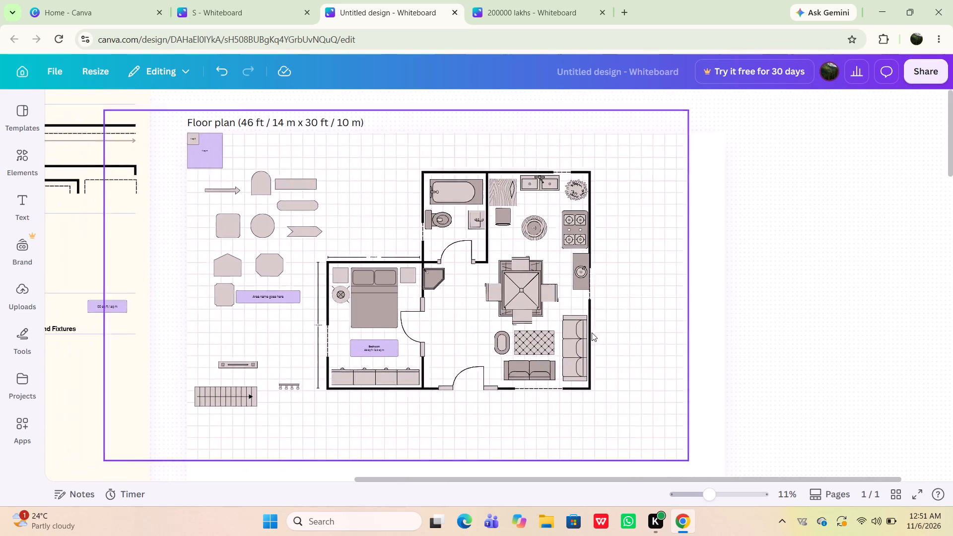
scroll(592, 333, right, 2)
scroll(596, 331, up, 1)
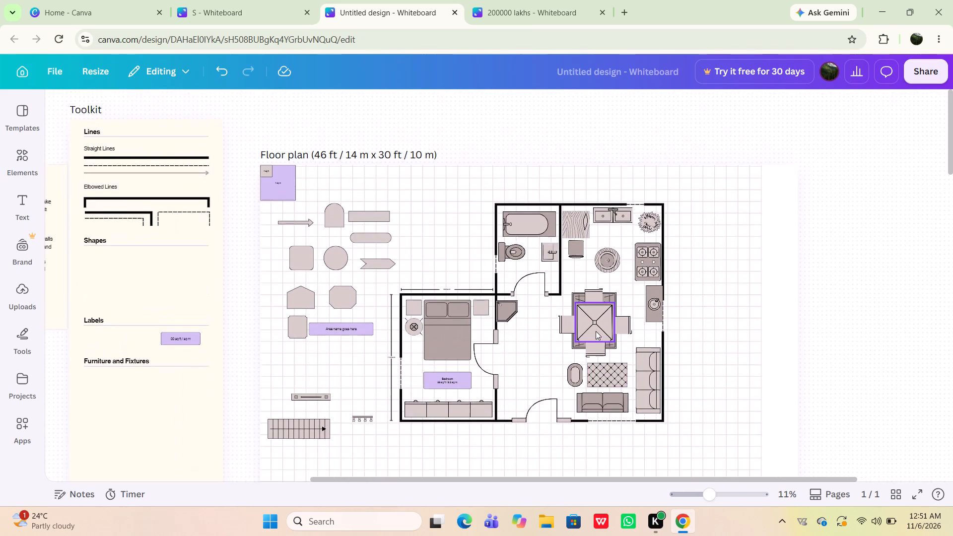
scroll(596, 331, up, 2)
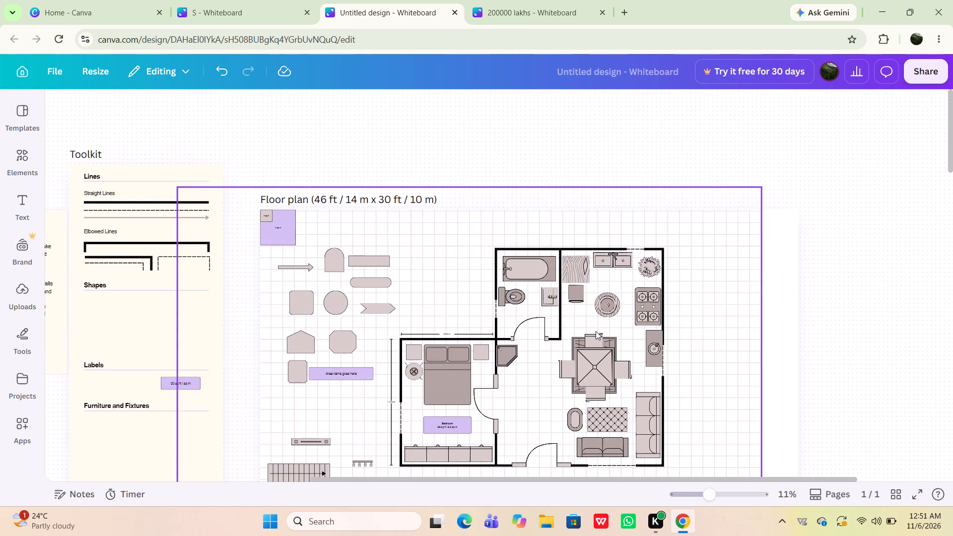
scroll(596, 331, down, 2)
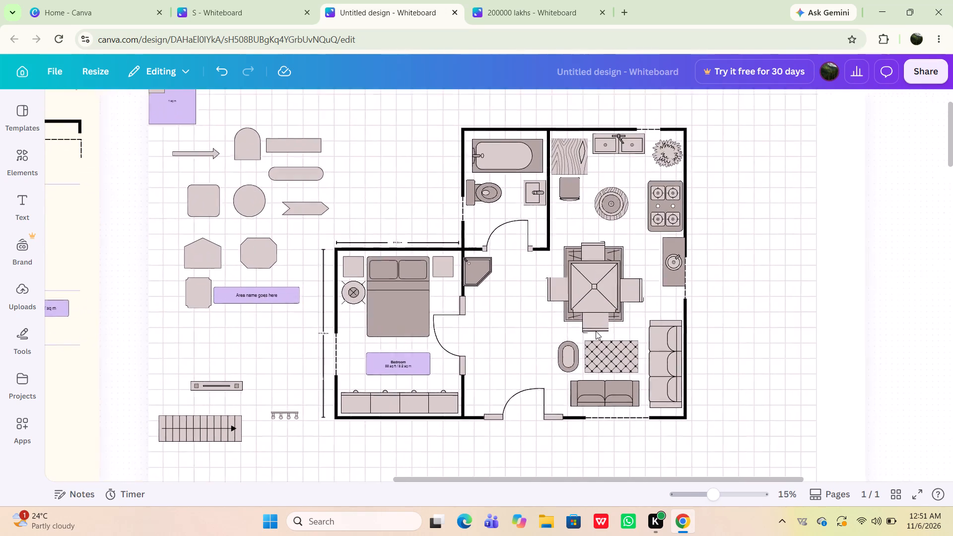
scroll(596, 331, left, 1)
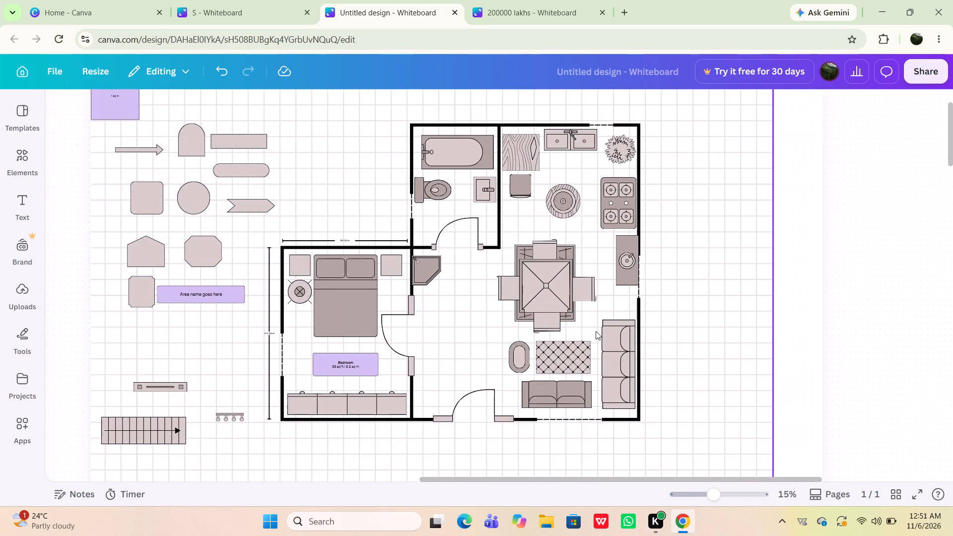
scroll(596, 331, left, 1)
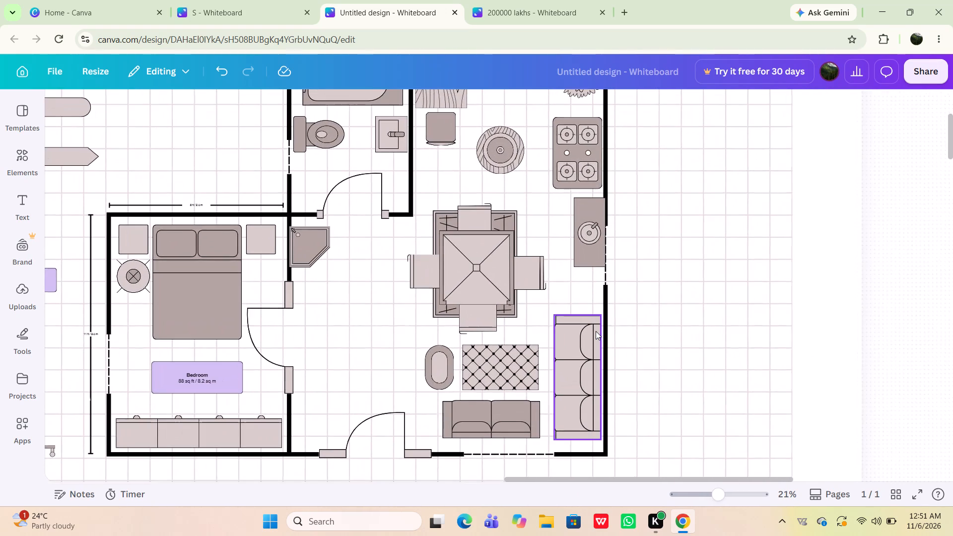
scroll(596, 331, up, 1)
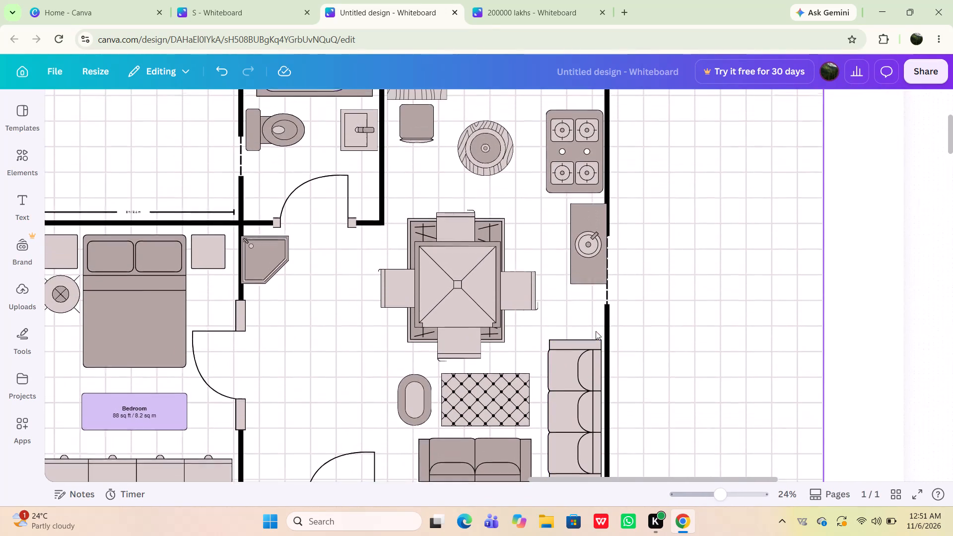
scroll(596, 331, up, 1)
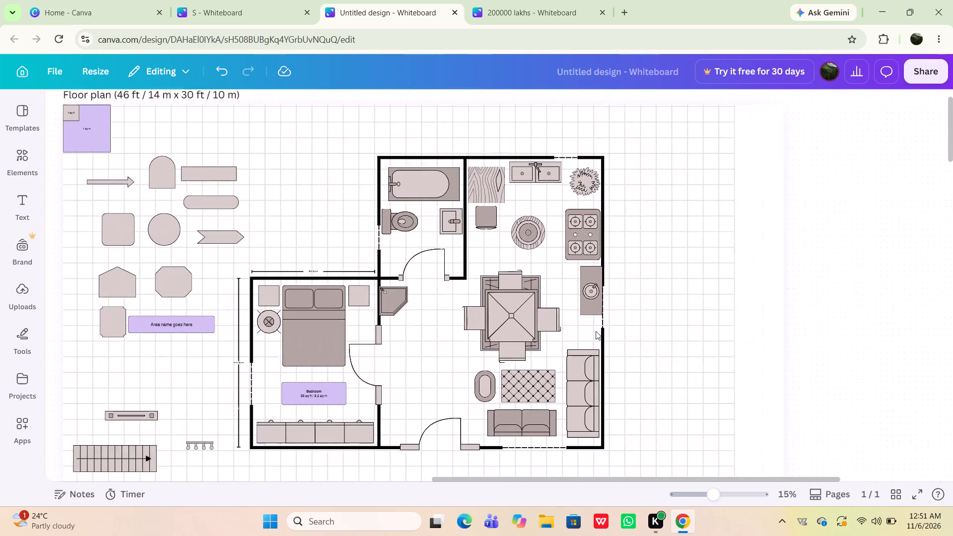
scroll(596, 331, right, 2)
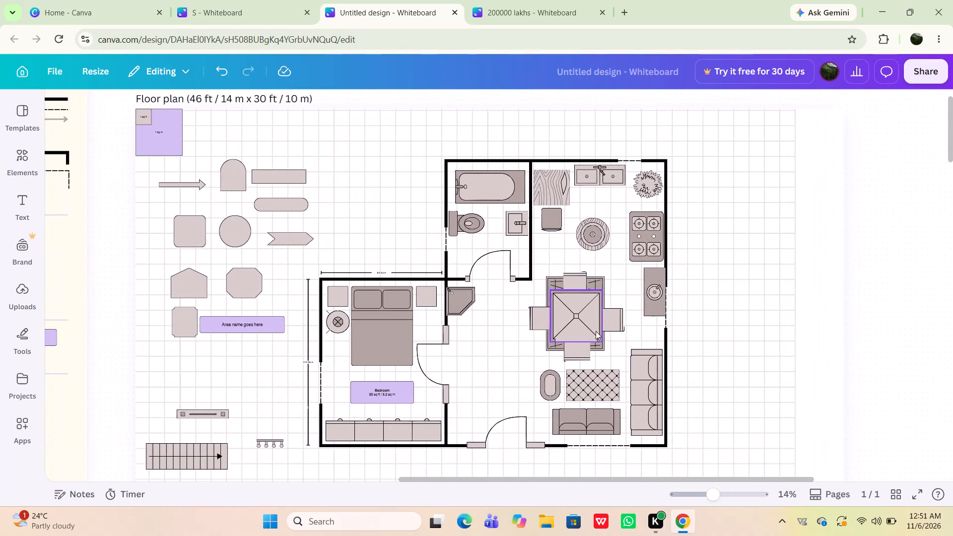
scroll(596, 331, right, 1)
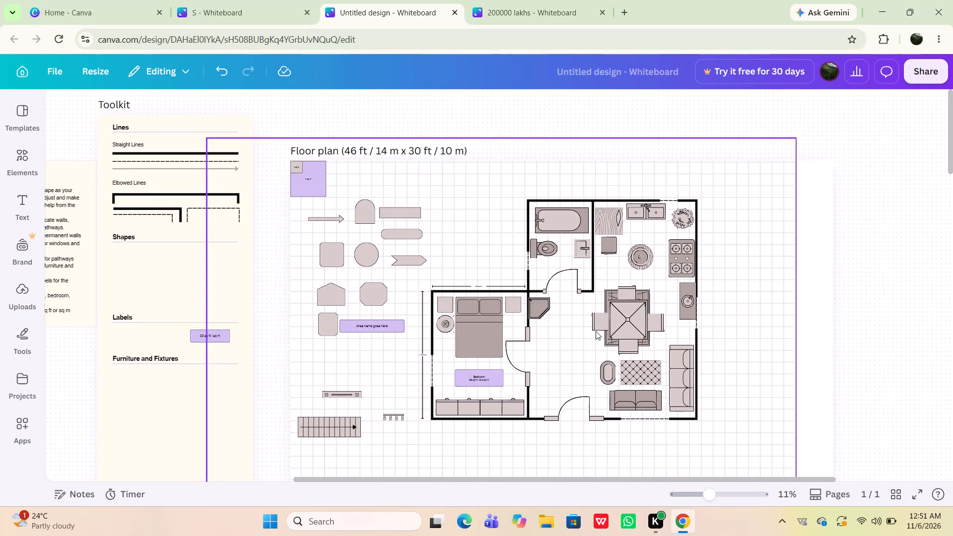
scroll(596, 331, right, 1)
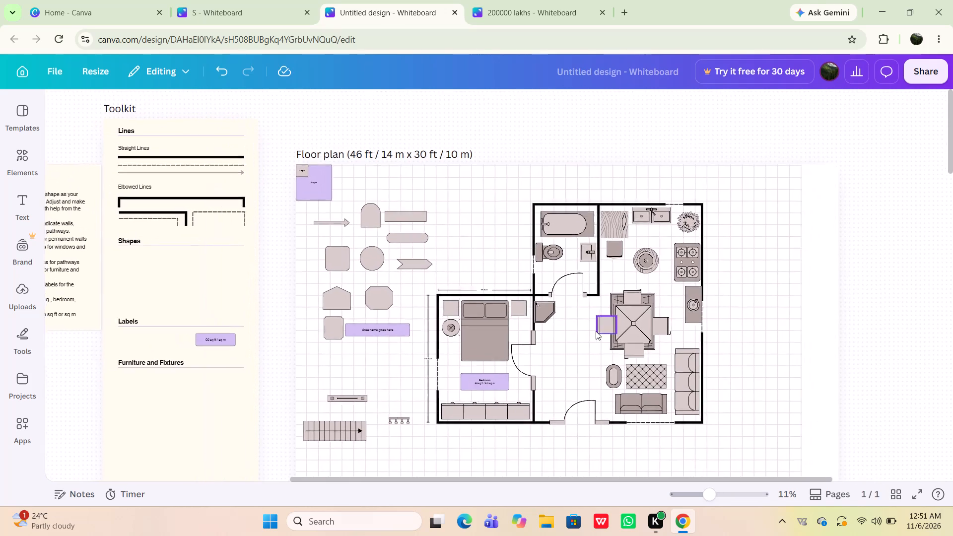
Move the sliding door piece from the bottom of the Toolkit onto the floor plan's lower grid, below the stairs.
scroll(596, 331, right, 3)
scroll(596, 331, down, 6)
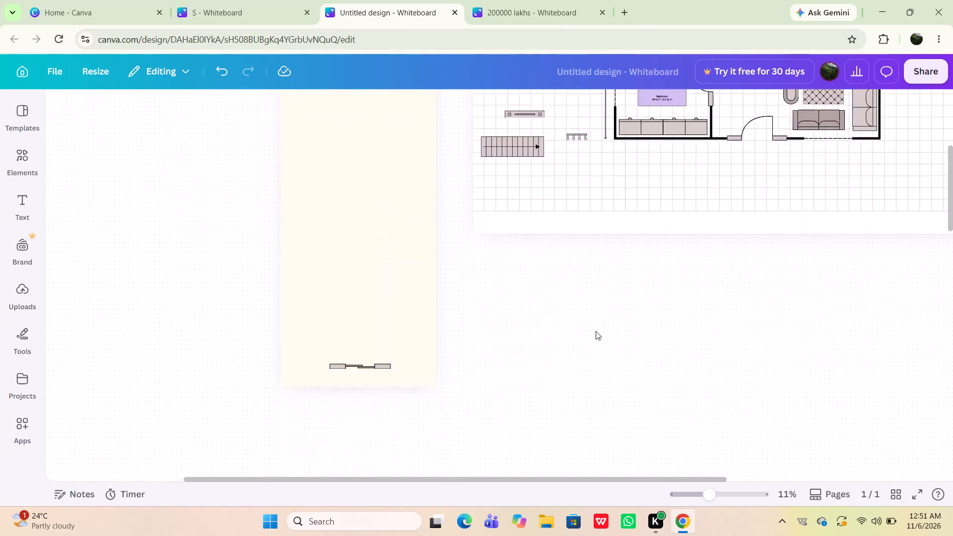
scroll(596, 331, down, 3)
scroll(596, 331, up, 2)
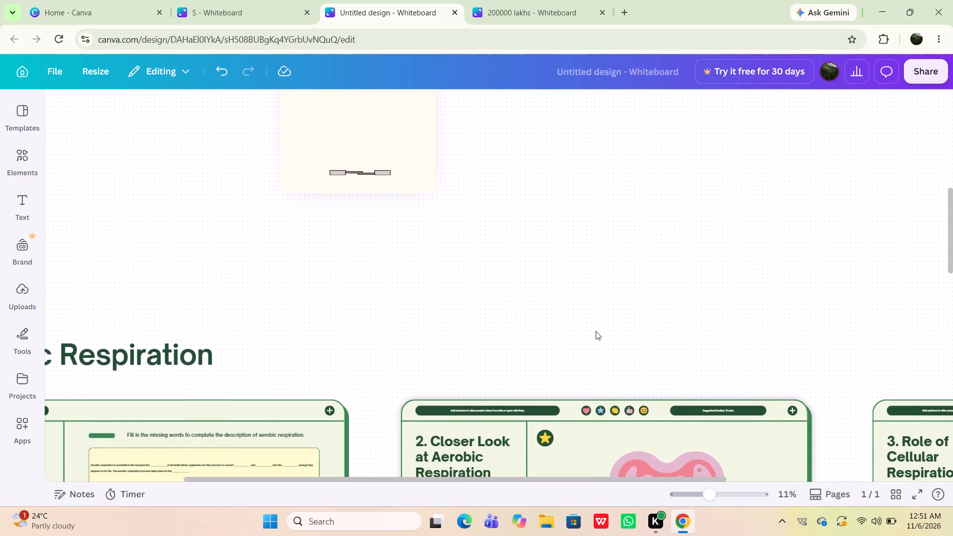
scroll(596, 331, up, 3)
drag(361, 328, 555, 163)
Examine the sample floor plan in the template overview and the instructions beside it.
scroll(555, 163, right, 2)
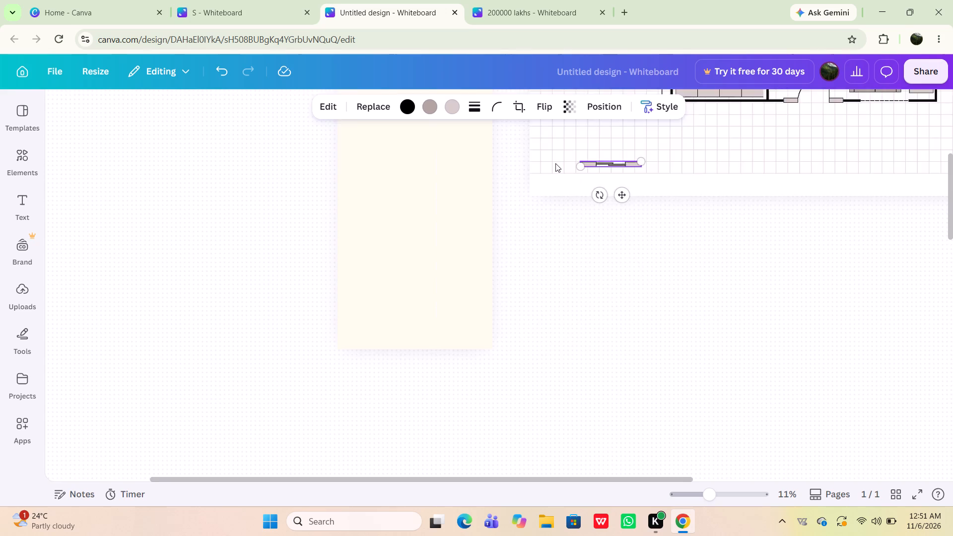
scroll(555, 163, right, 2)
scroll(555, 163, up, 6)
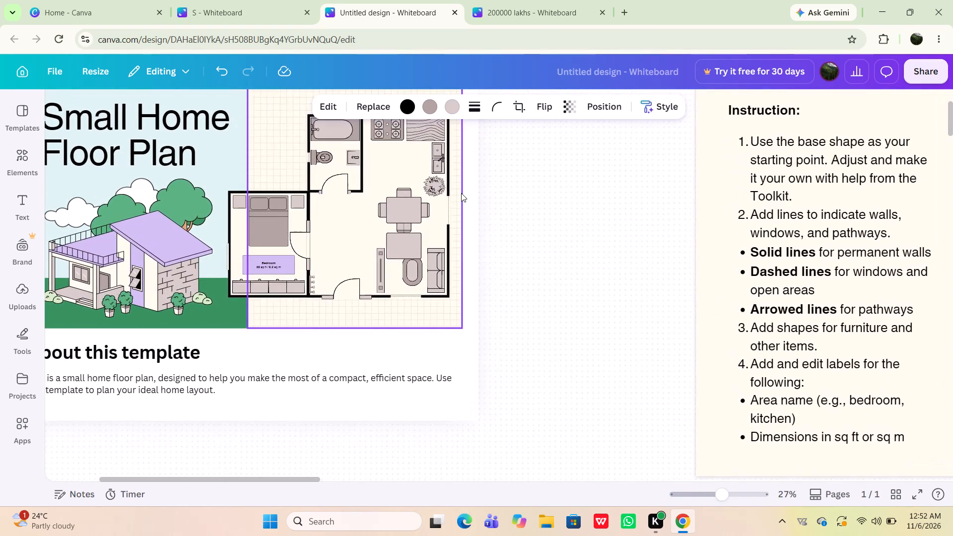
scroll(461, 193, up, 2)
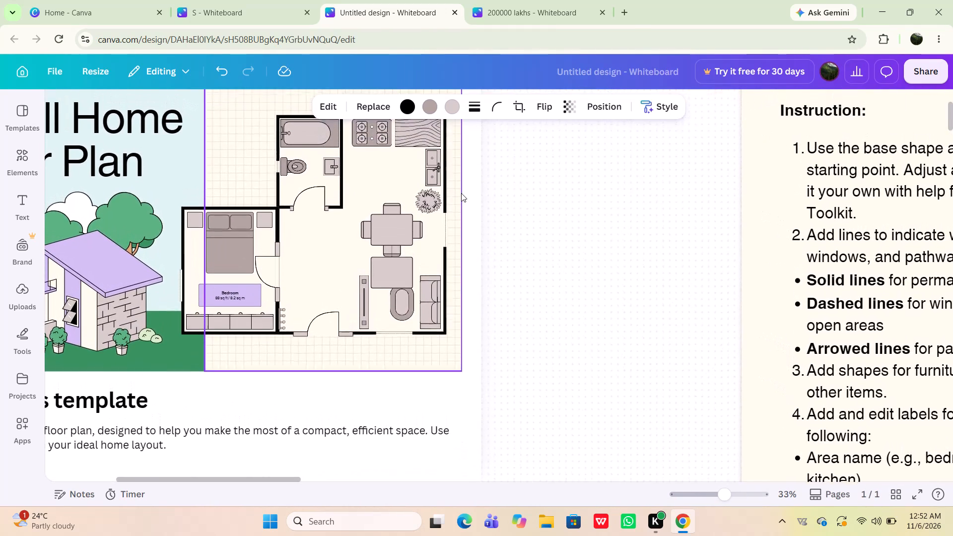
scroll(461, 193, up, 1)
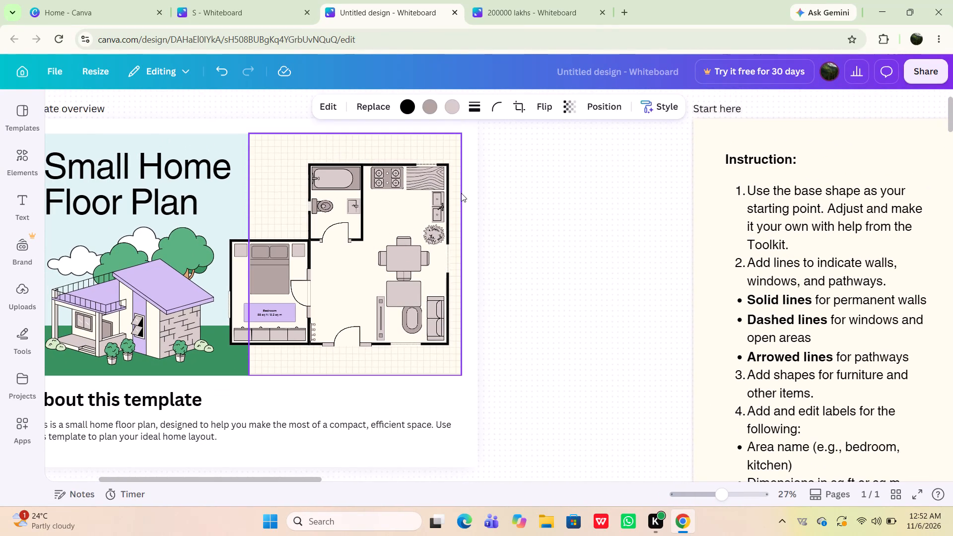
scroll(461, 193, left, 2)
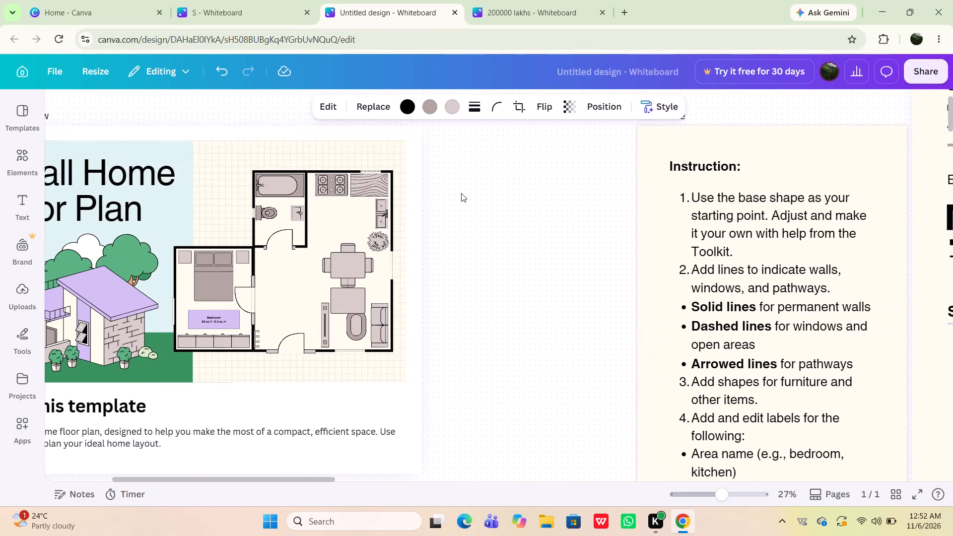
scroll(461, 193, left, 1)
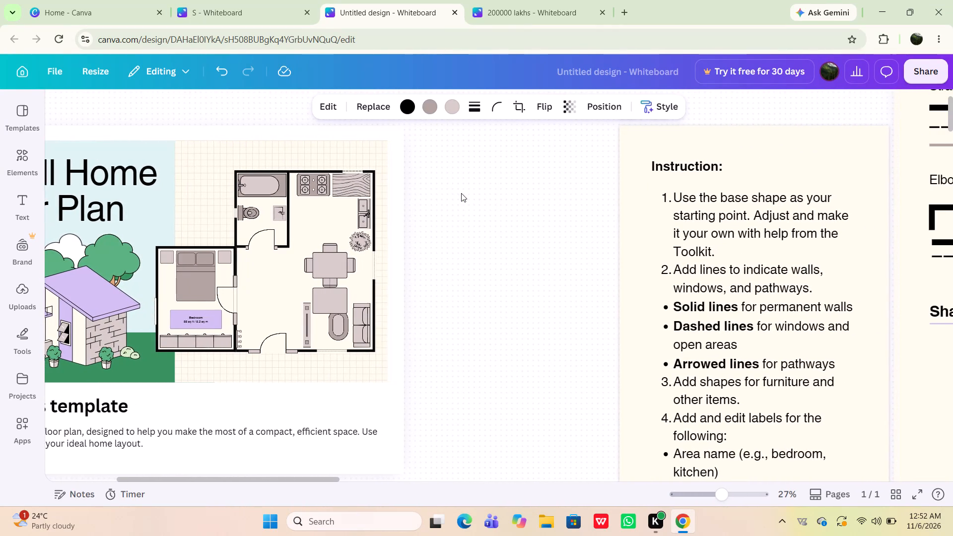
scroll(461, 193, left, 6)
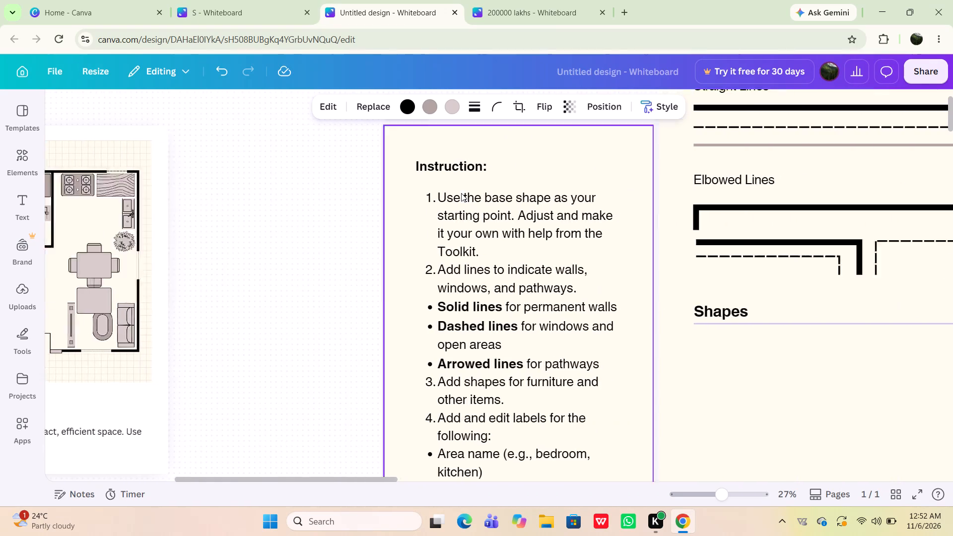
scroll(461, 193, left, 13)
Move the sliding door piece to just below the bedroom's bottom wall and shrink it by about a third.
scroll(461, 193, down, 3)
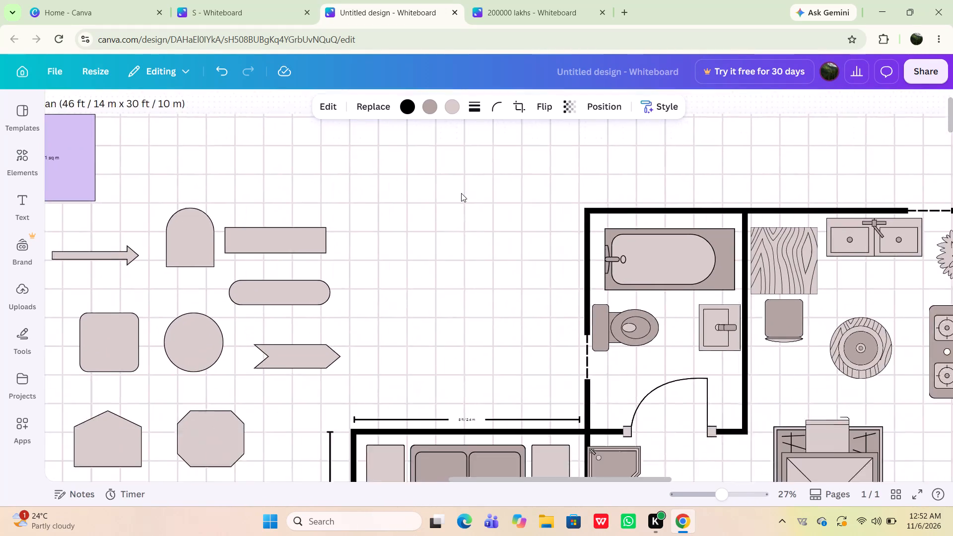
scroll(461, 193, left, 3)
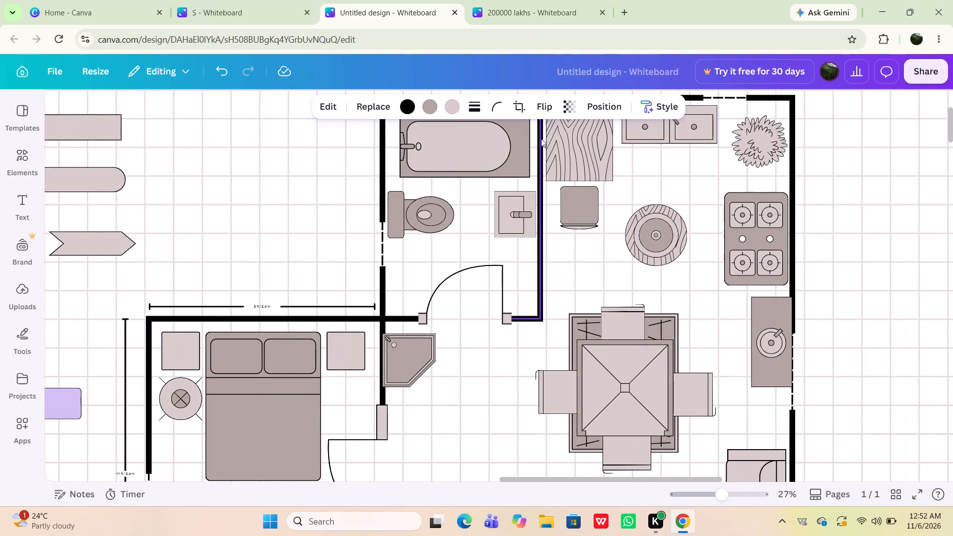
scroll(600, 284, right, 1)
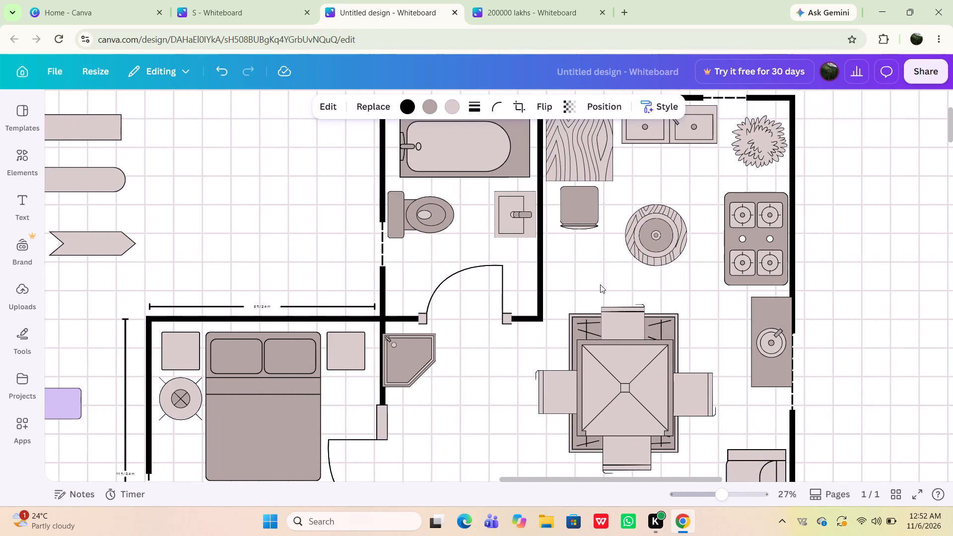
scroll(600, 284, right, 1)
scroll(600, 284, down, 3)
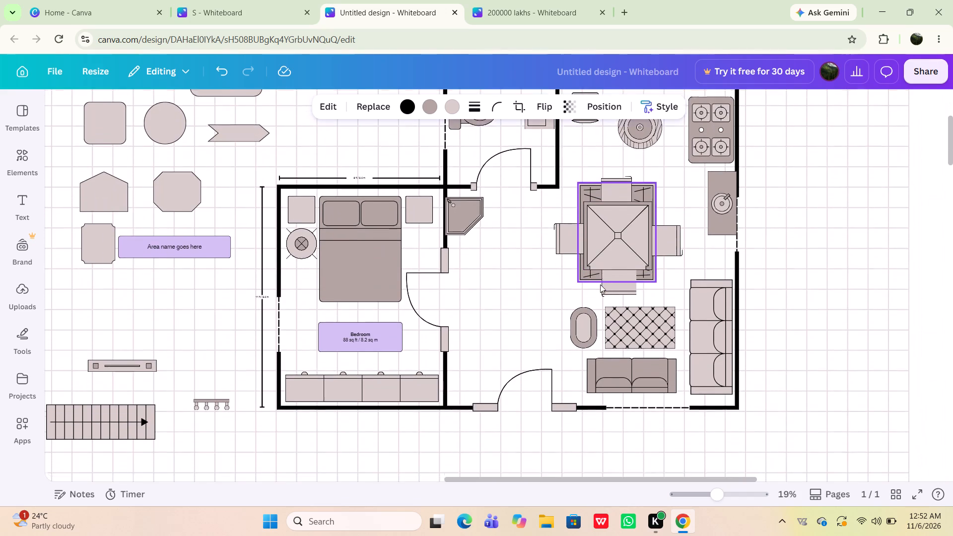
scroll(600, 284, down, 1)
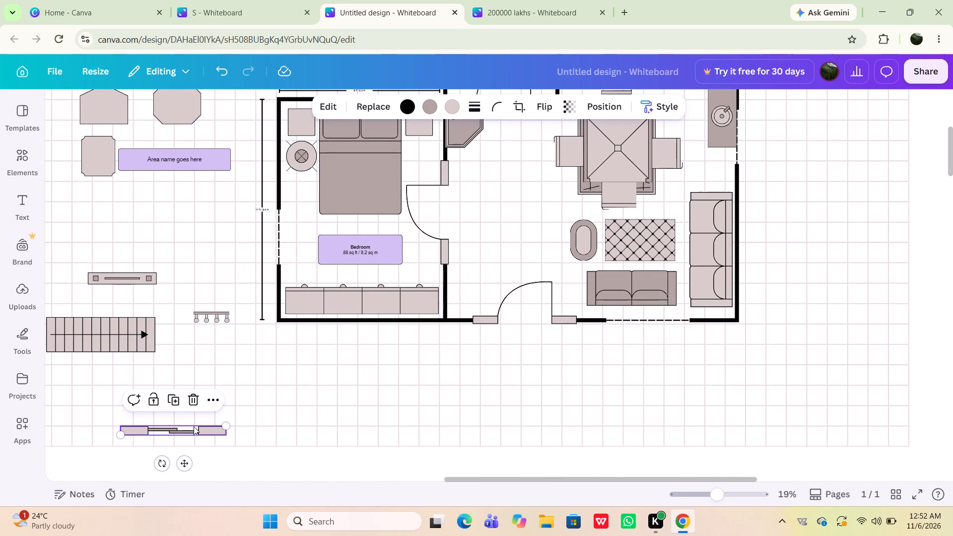
drag(189, 430, 399, 379)
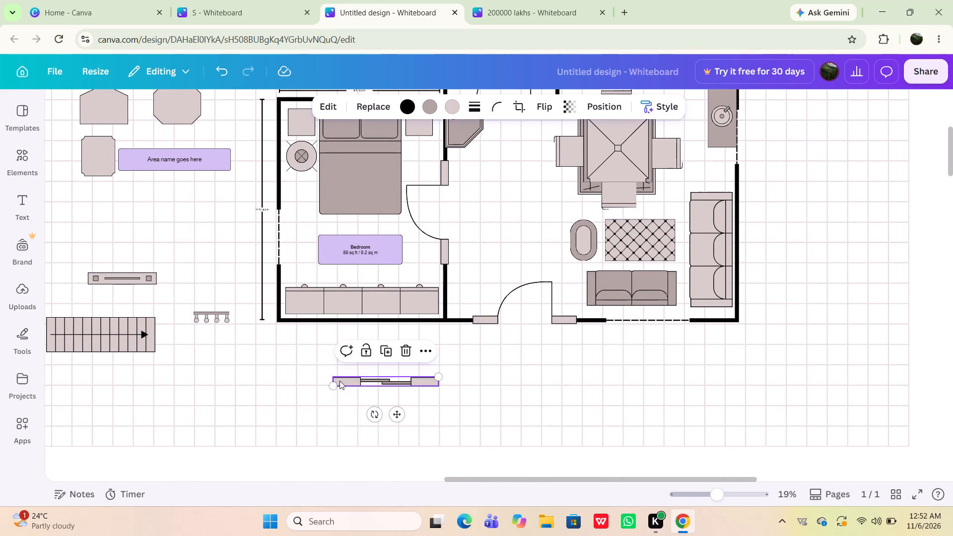
drag(332, 385, 365, 378)
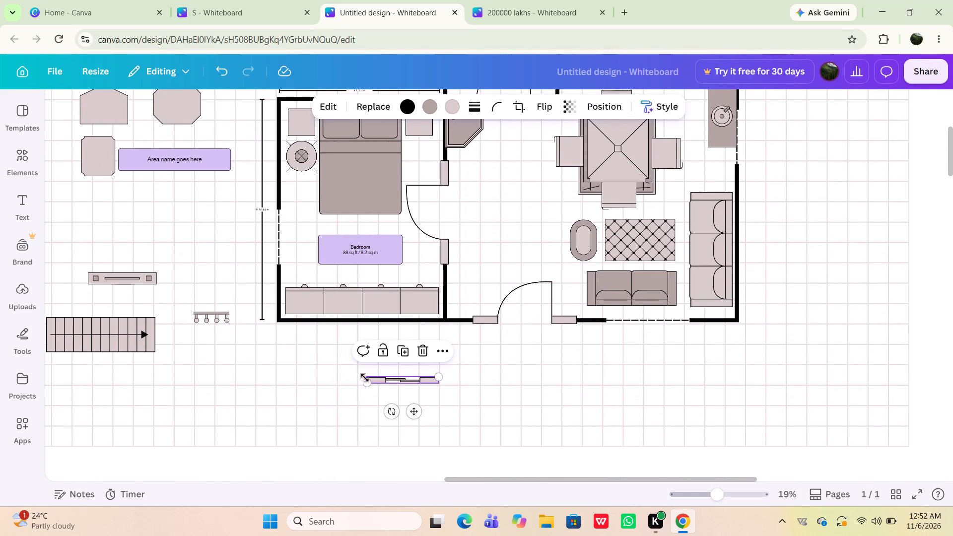
click(395, 378)
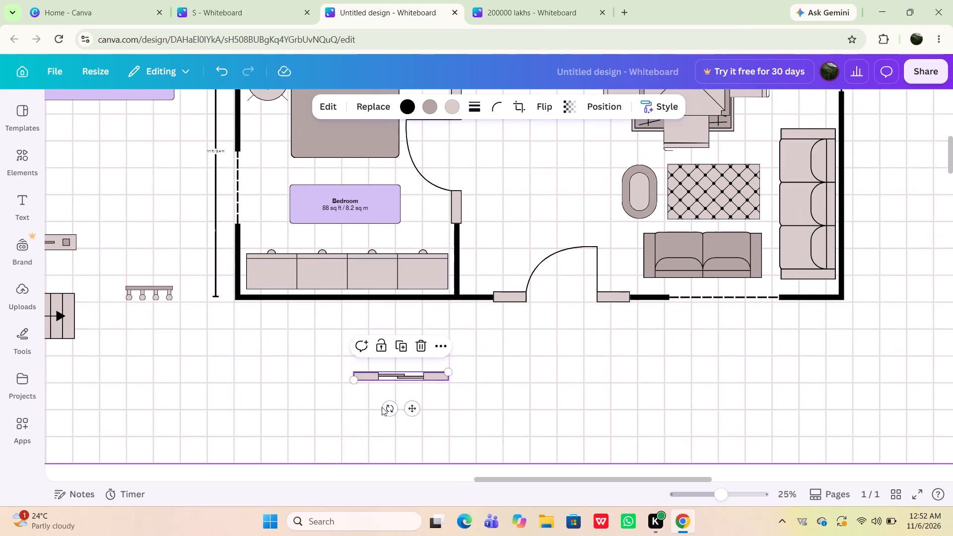
Rotate the sliding door piece to 90° so that it stands upright.
drag(382, 408, 382, 377)
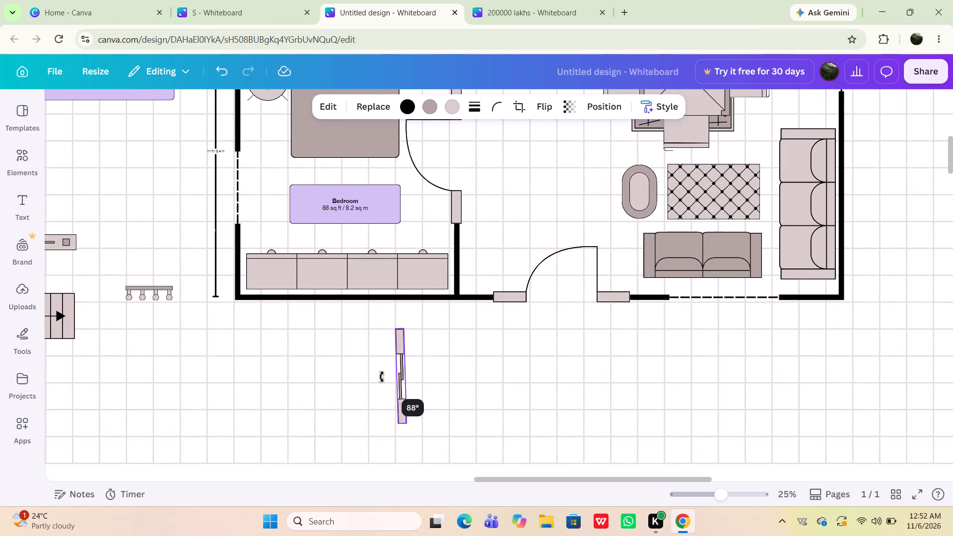
drag(382, 377, 382, 376)
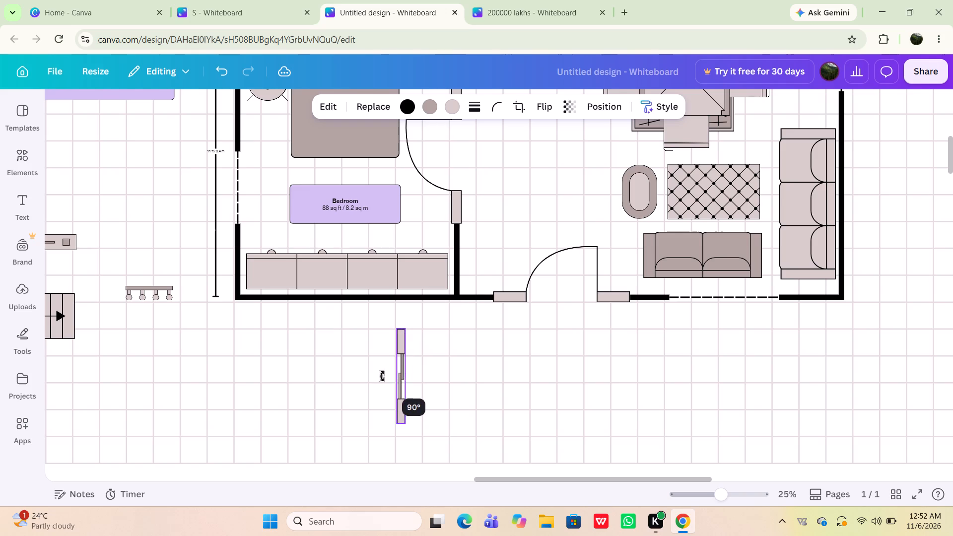
drag(382, 376, 382, 377)
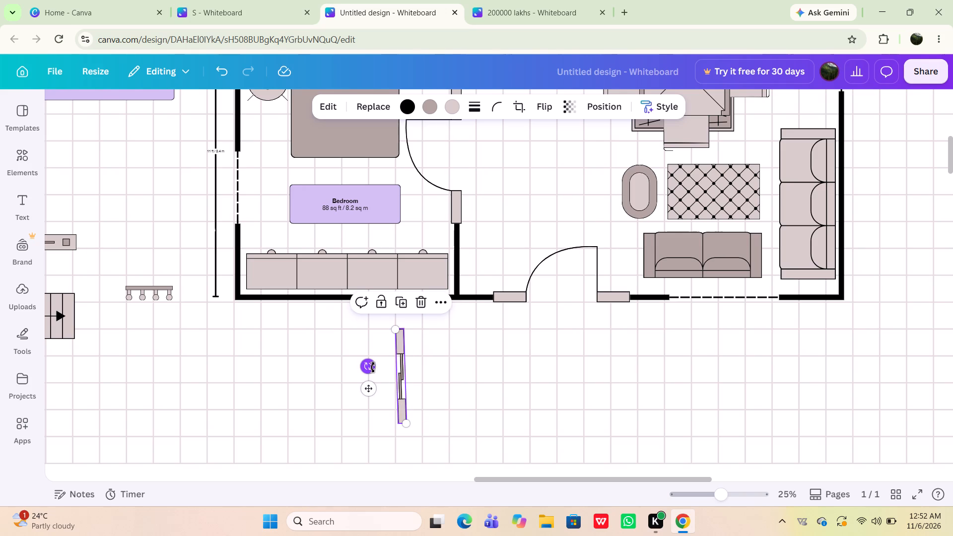
click(372, 367)
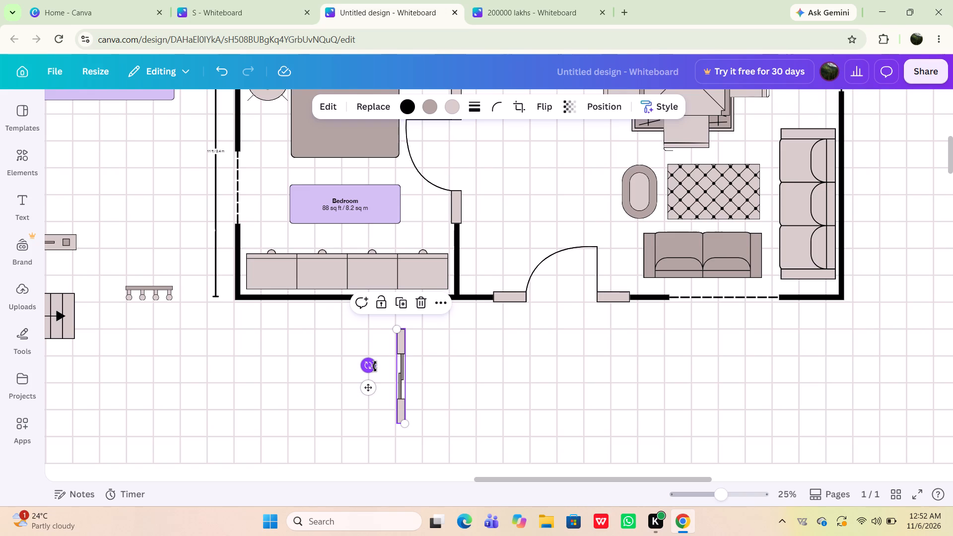
Move the upright sliding door piece below the entrance door and shrink it to about 438 by 37.
drag(400, 367, 444, 358)
drag(444, 358, 530, 361)
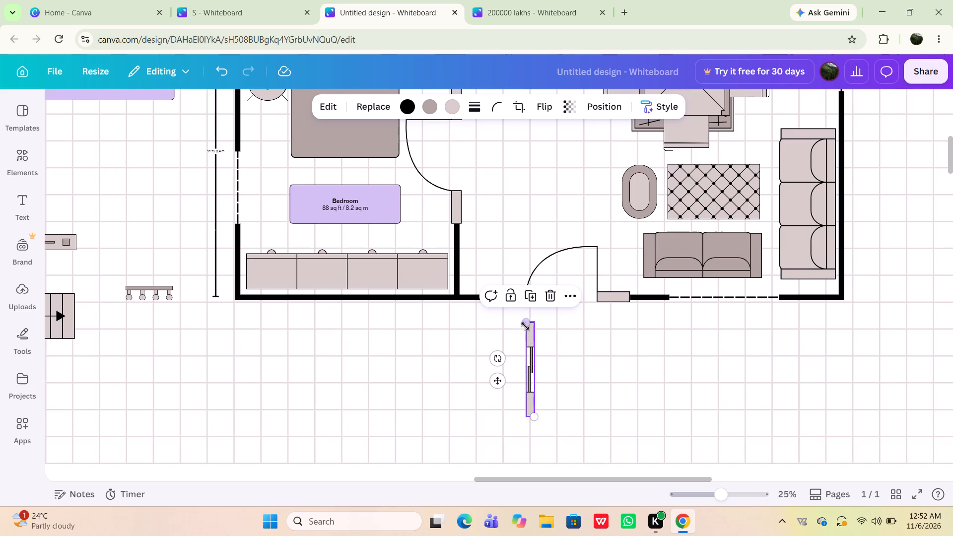
drag(526, 324, 525, 350)
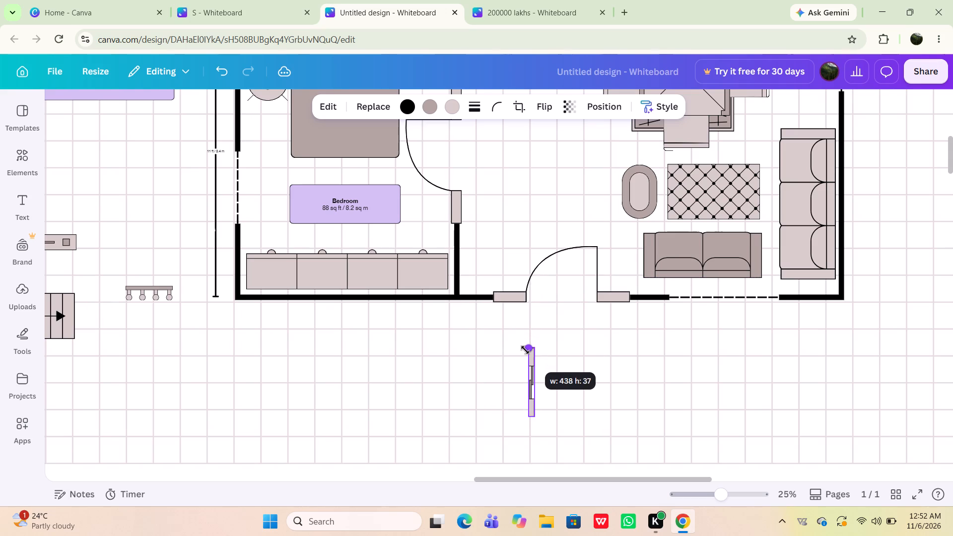
drag(525, 350, 525, 351)
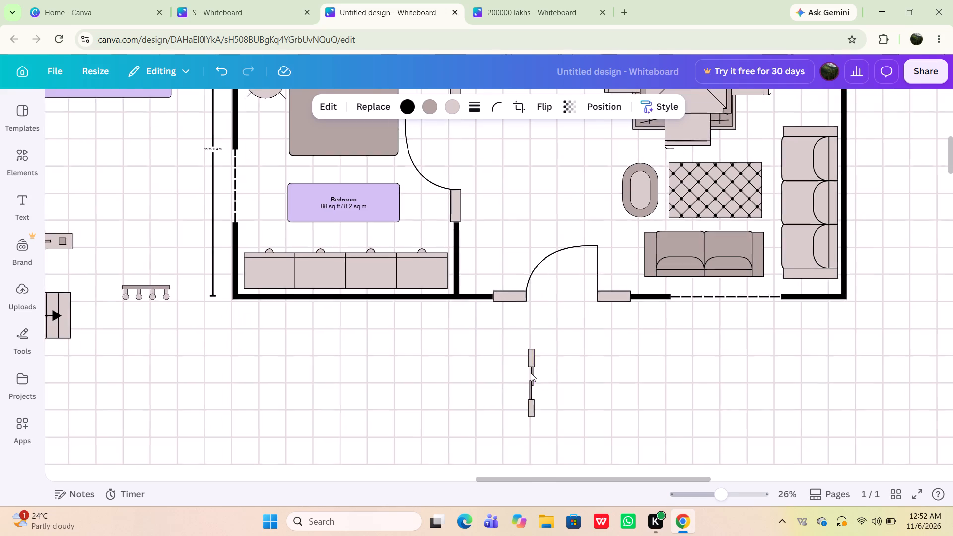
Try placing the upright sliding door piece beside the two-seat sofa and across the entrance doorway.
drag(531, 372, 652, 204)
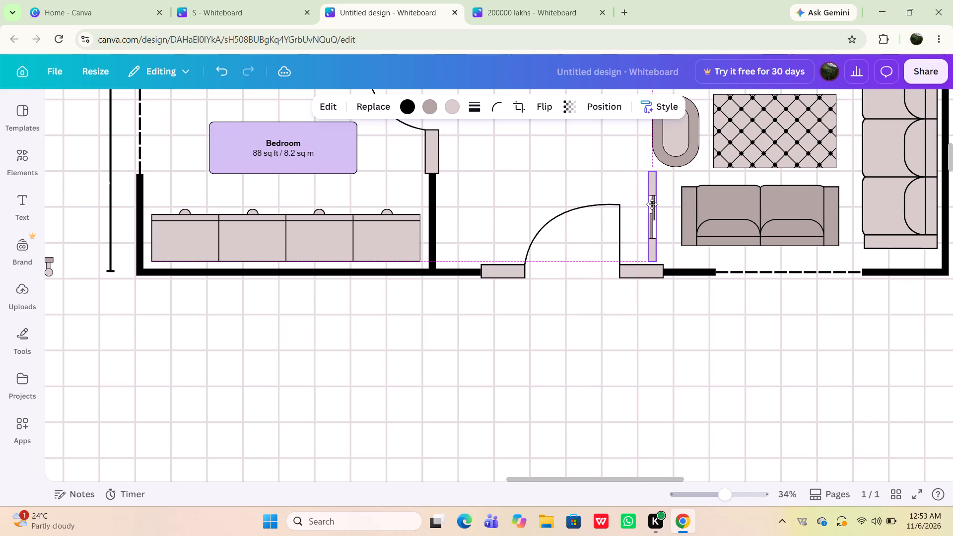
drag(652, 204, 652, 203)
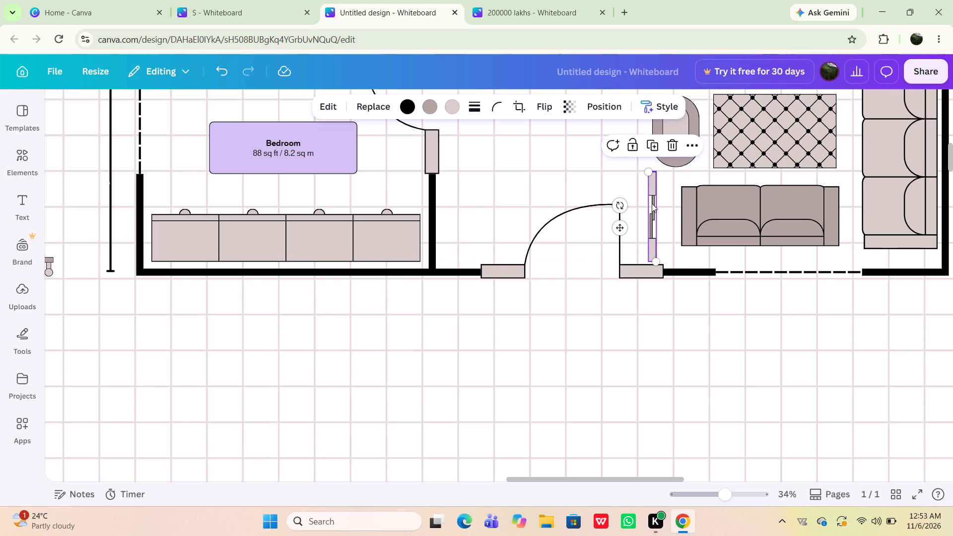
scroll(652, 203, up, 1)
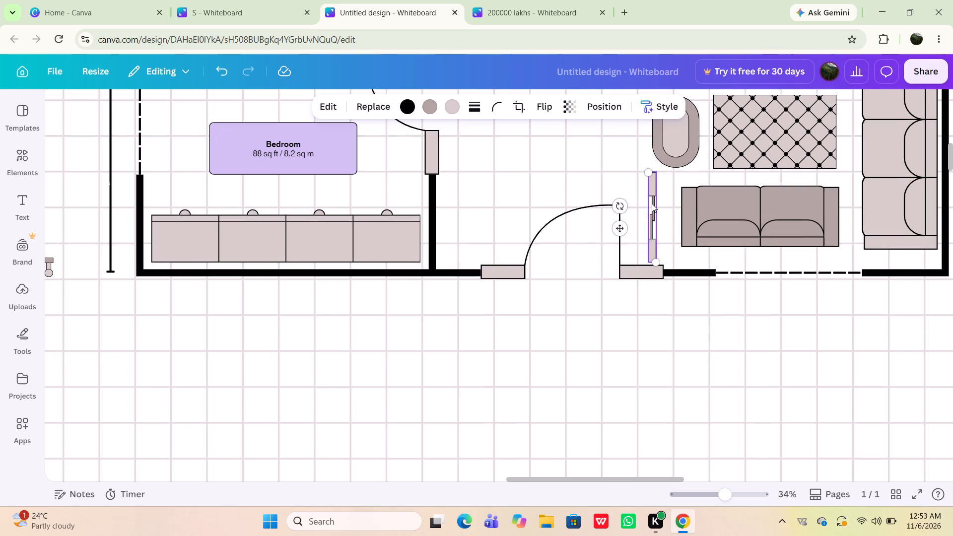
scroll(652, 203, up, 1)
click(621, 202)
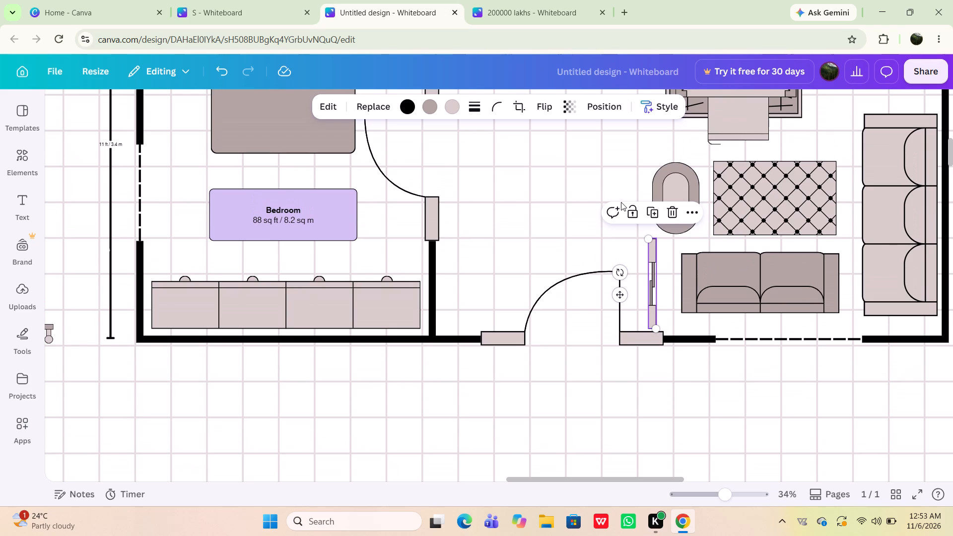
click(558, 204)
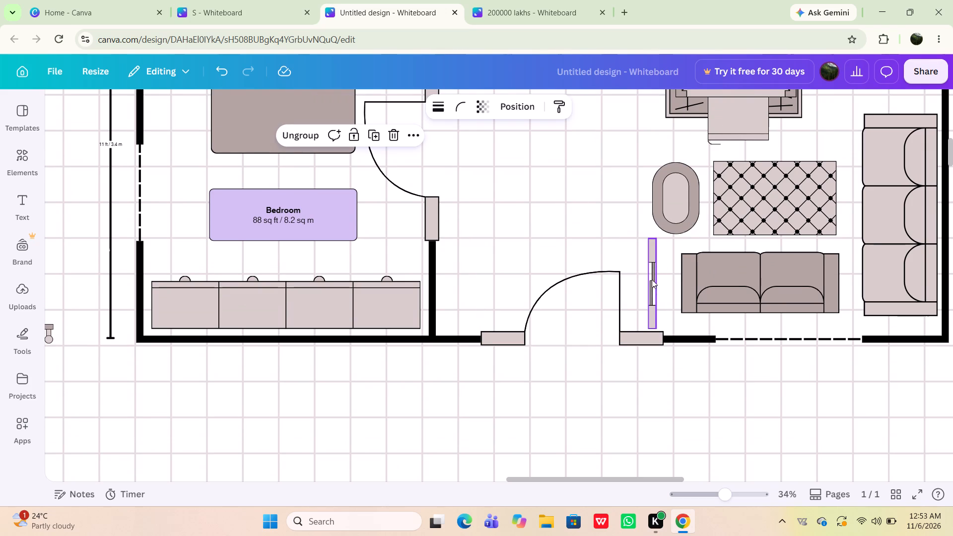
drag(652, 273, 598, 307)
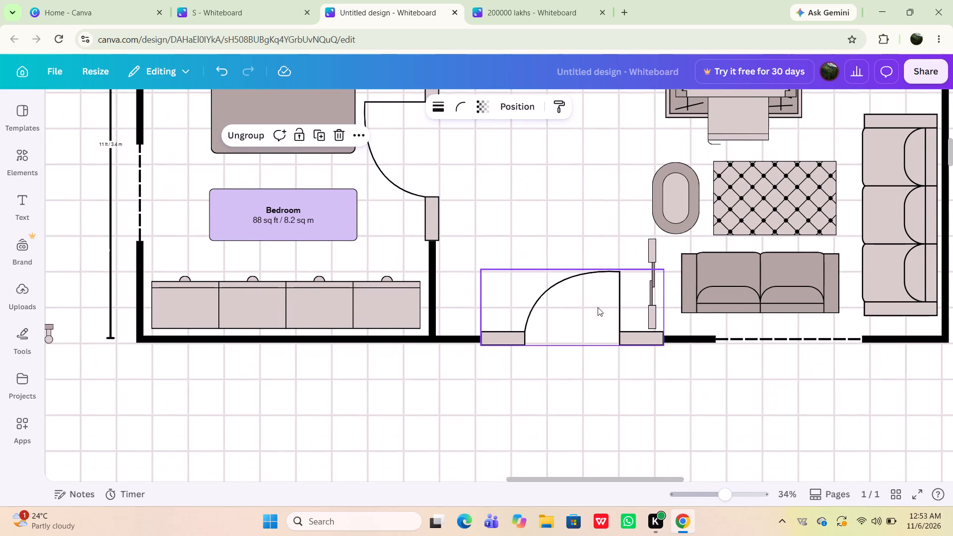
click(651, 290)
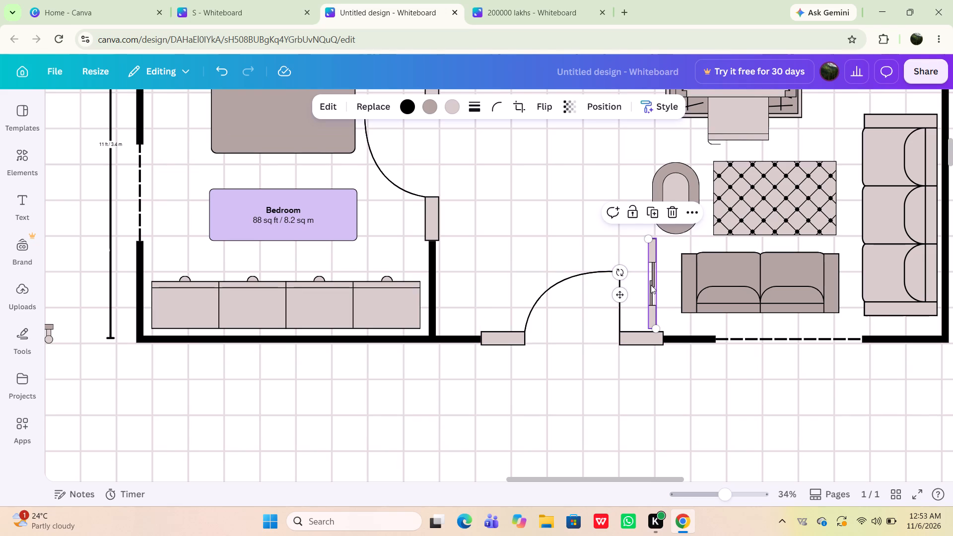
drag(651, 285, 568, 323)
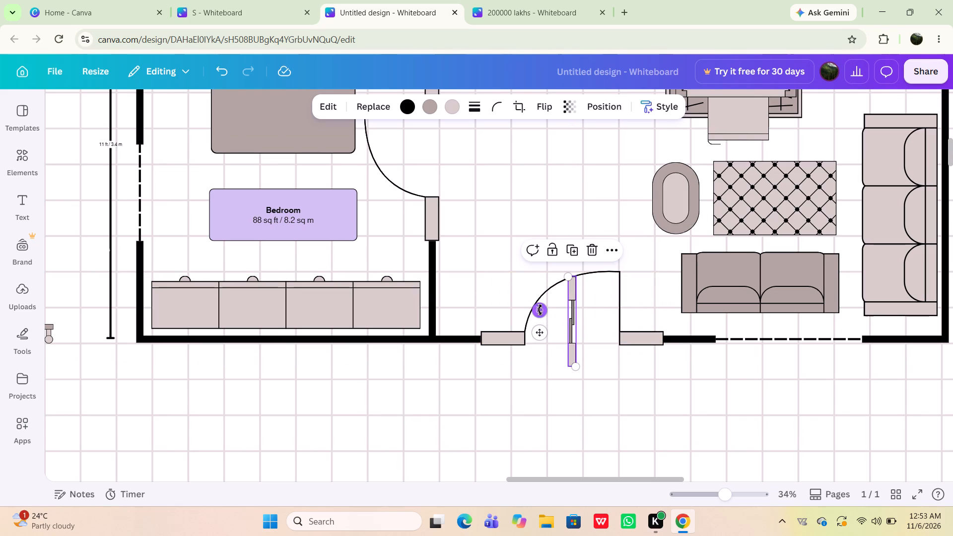
Place the upright sliding door piece in the bedroom doorway, in line with the wall between its two door jambs.
drag(572, 322, 438, 167)
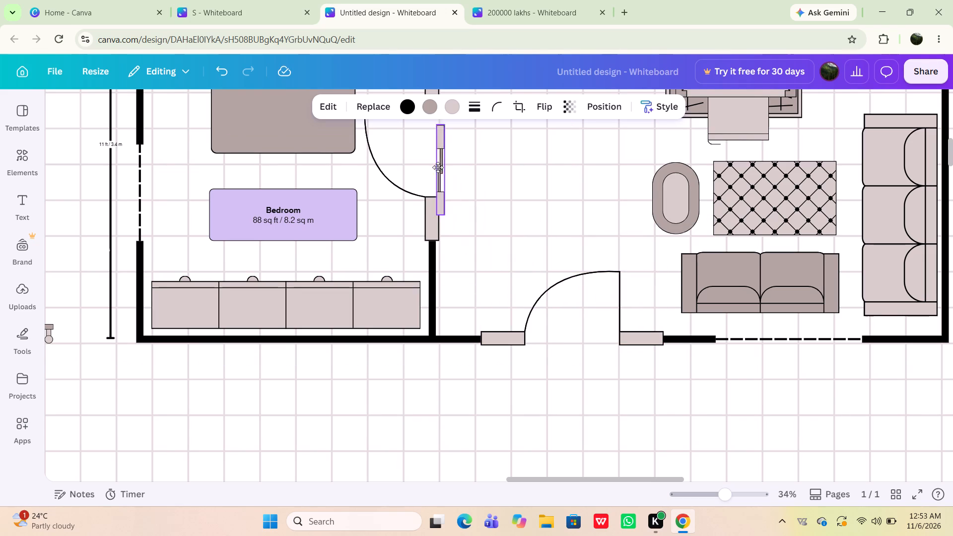
drag(438, 167, 460, 190)
scroll(460, 190, up, 2)
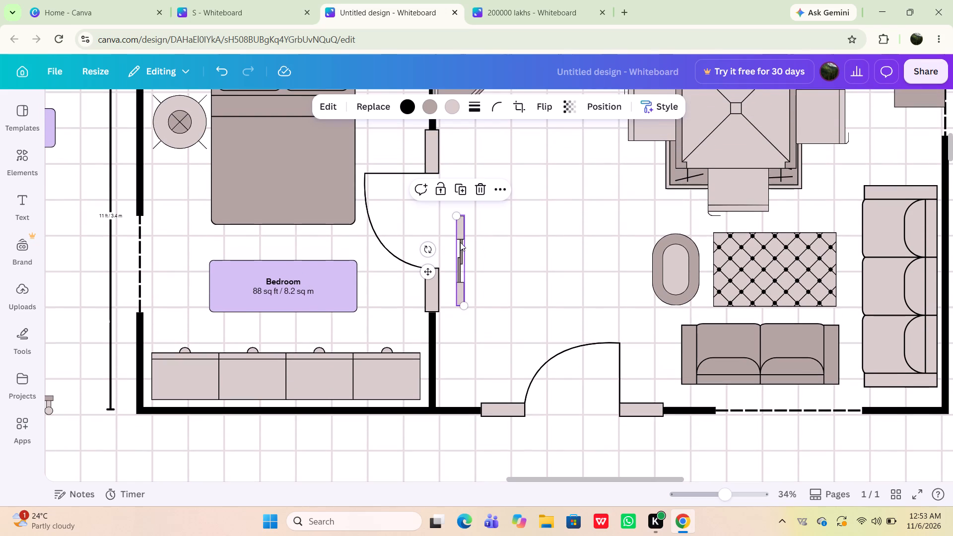
drag(460, 246, 434, 205)
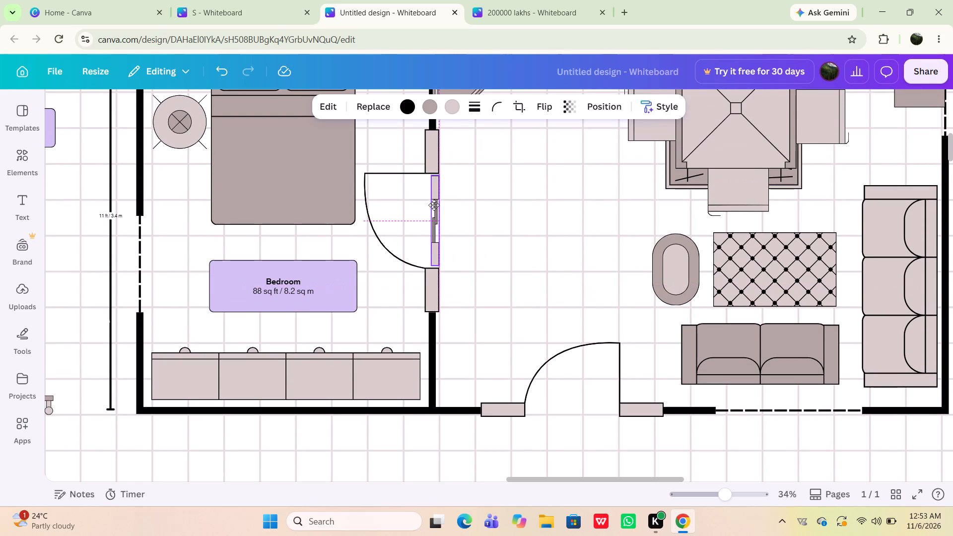
drag(434, 205, 432, 206)
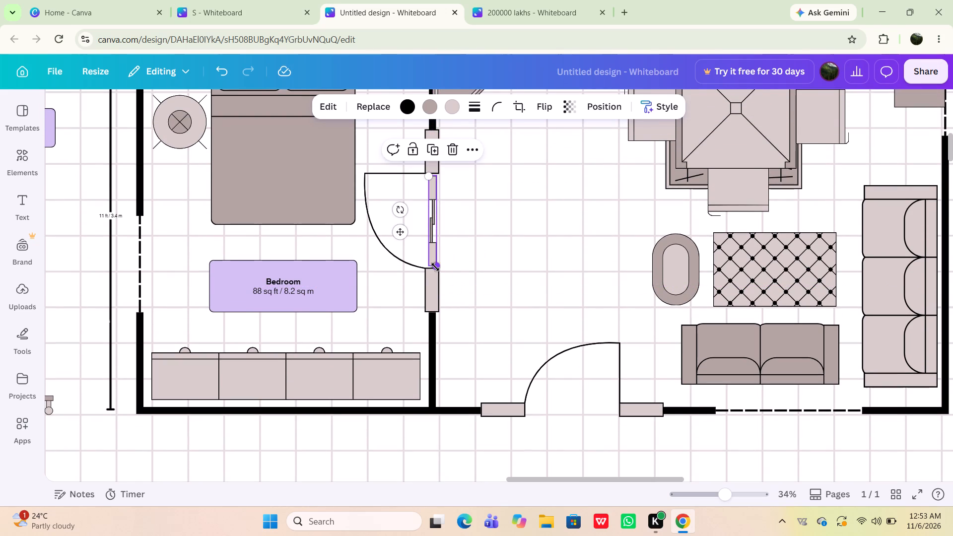
Lengthen the upright sliding door piece slightly and align it between the two jambs of the bedroom doorway.
click(435, 265)
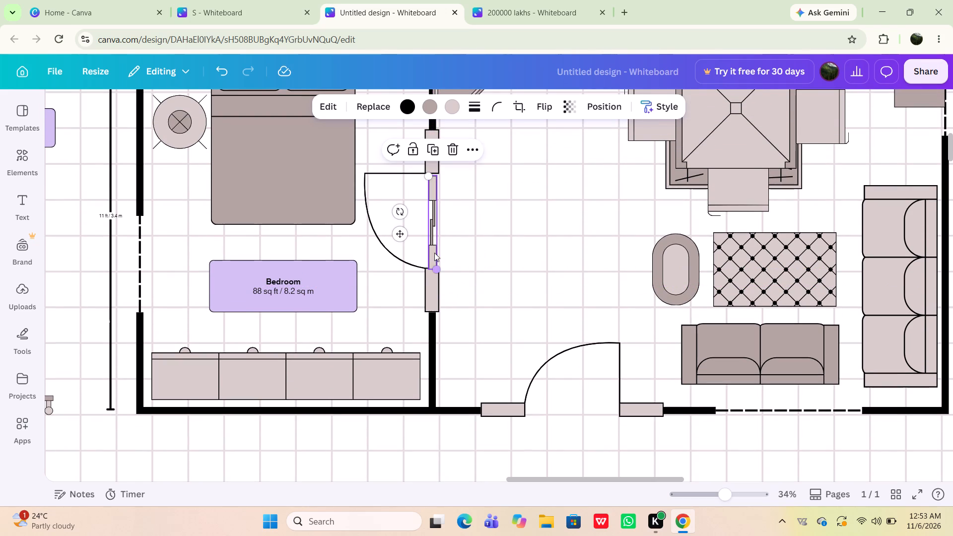
click(432, 245)
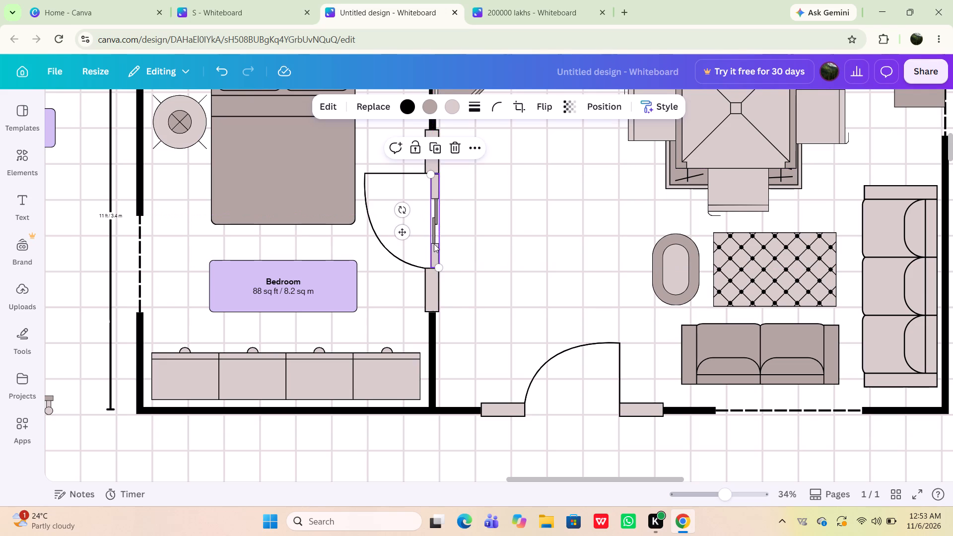
Duplicate the bedroom's sliding door piece, move the copy into the open floor beside the doorway and rotate it to lie horizontally.
click(436, 143)
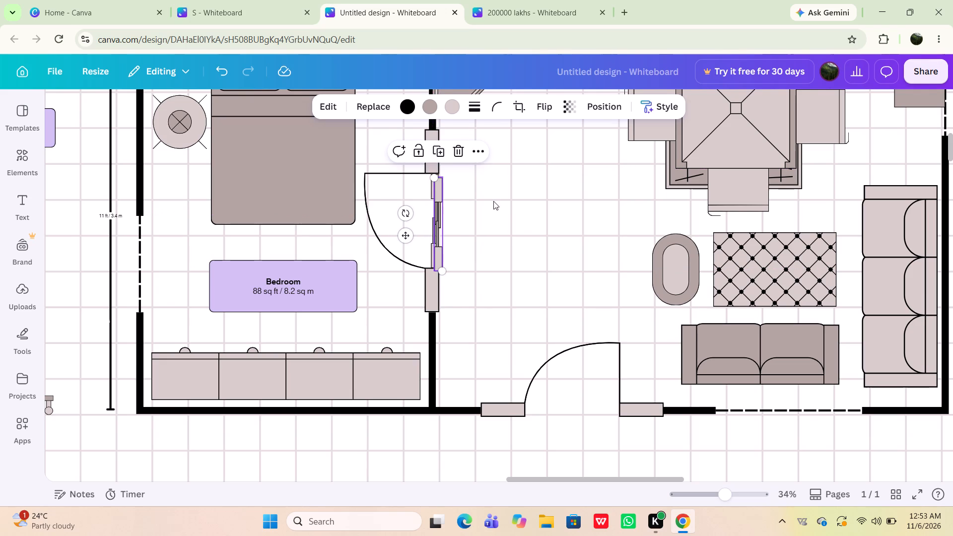
scroll(493, 201, up, 3)
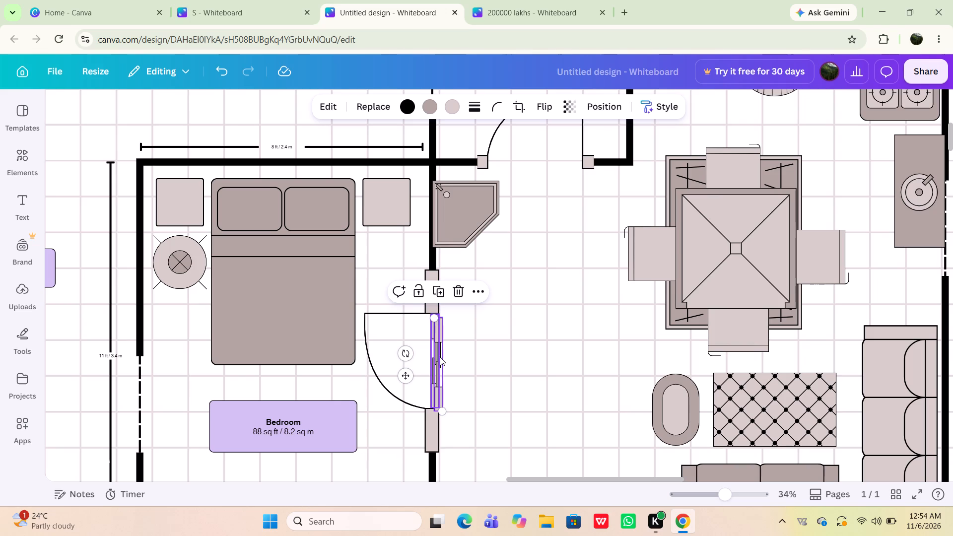
drag(438, 355, 492, 354)
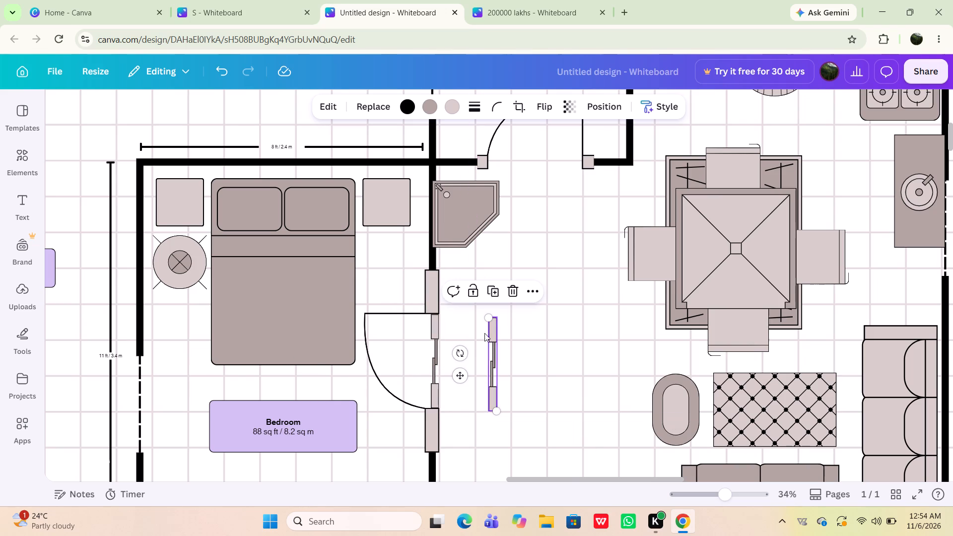
drag(454, 358, 496, 333)
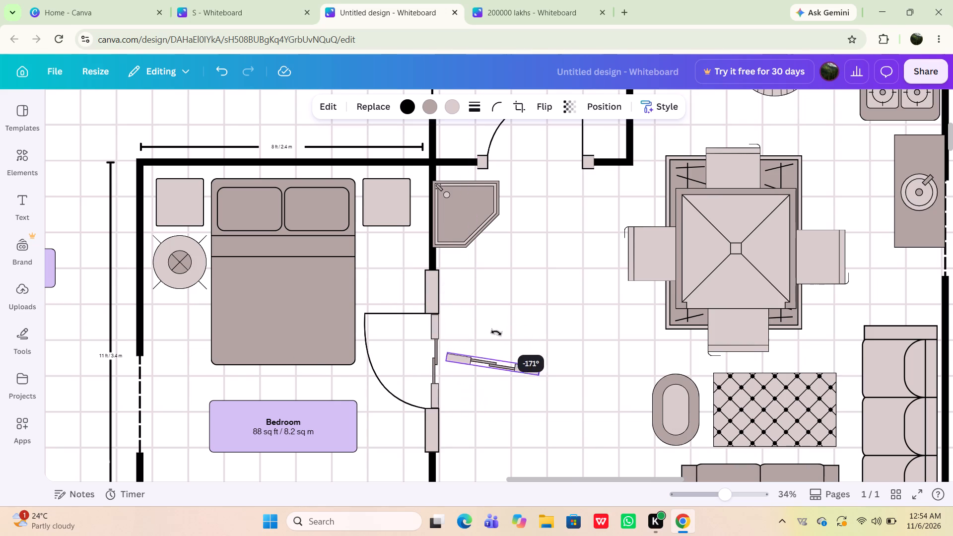
drag(496, 333, 493, 334)
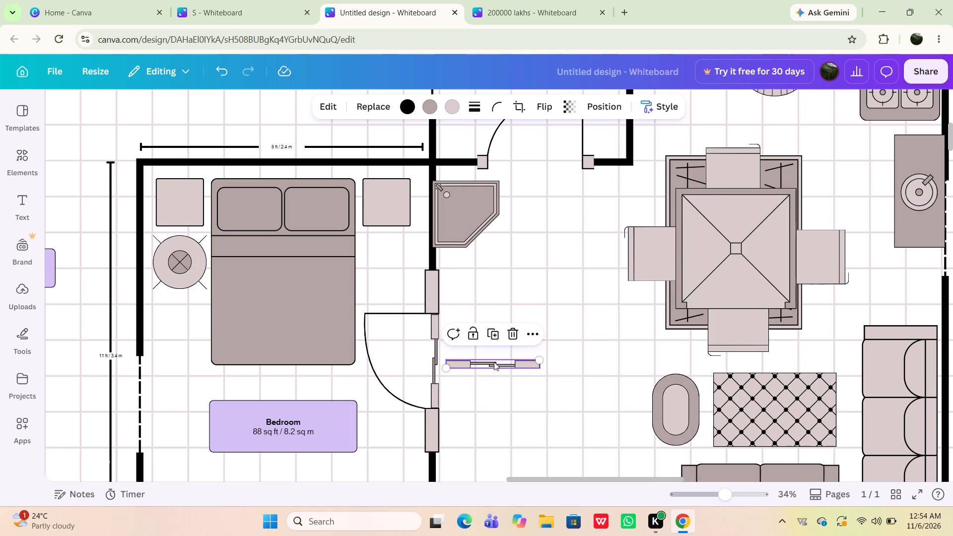
Duplicate the horizontal sliding door piece and place one of the two in the doorway above the corner shower, in line with the wall.
click(490, 339)
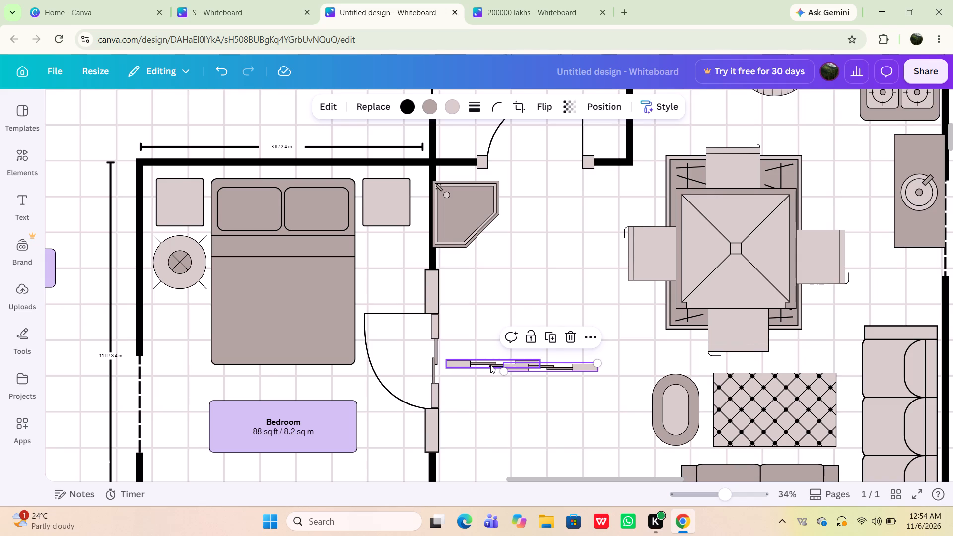
drag(490, 365, 529, 170)
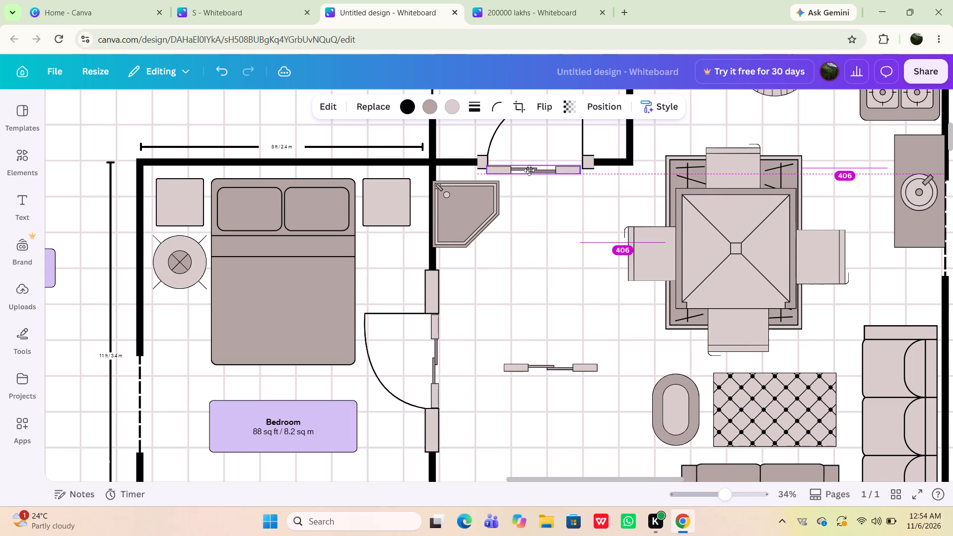
drag(529, 170, 531, 165)
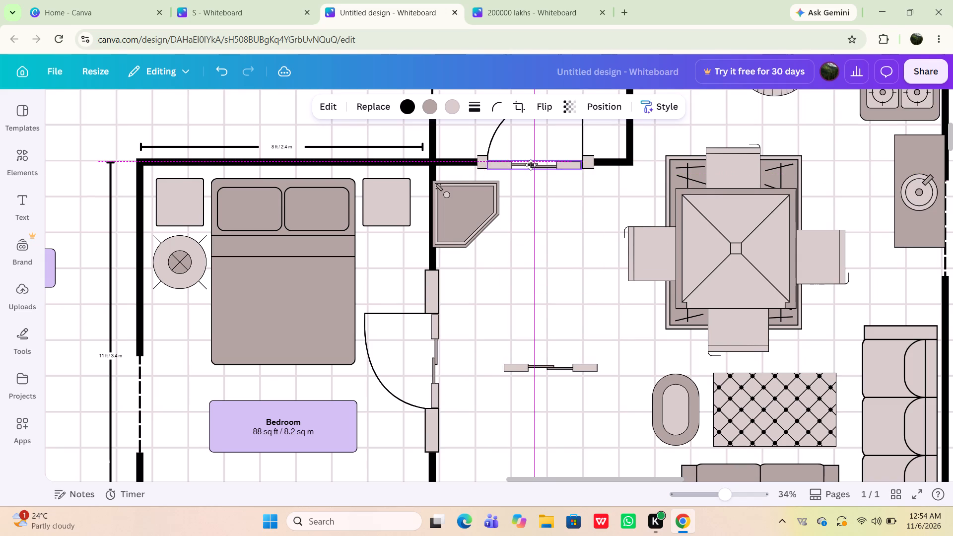
drag(531, 165, 531, 163)
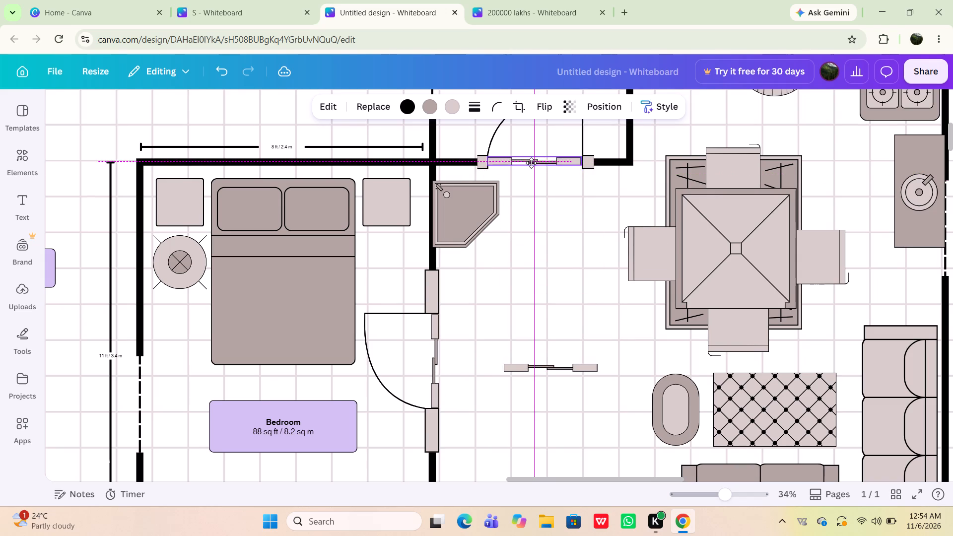
drag(531, 163, 531, 163)
click(570, 259)
Enlarge the sliding door piece in the doorway above the corner shower to about 451 by 39.
scroll(570, 259, down, 1)
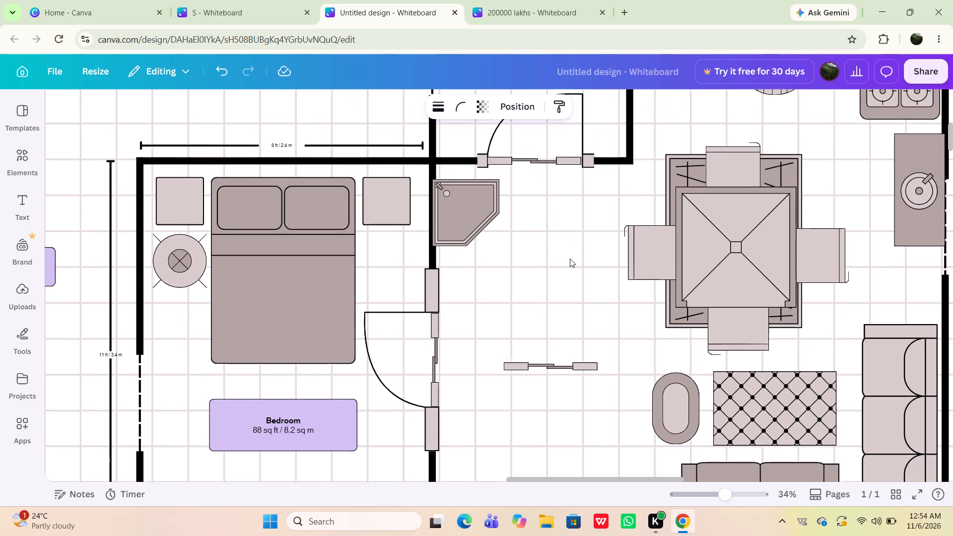
scroll(570, 259, down, 1)
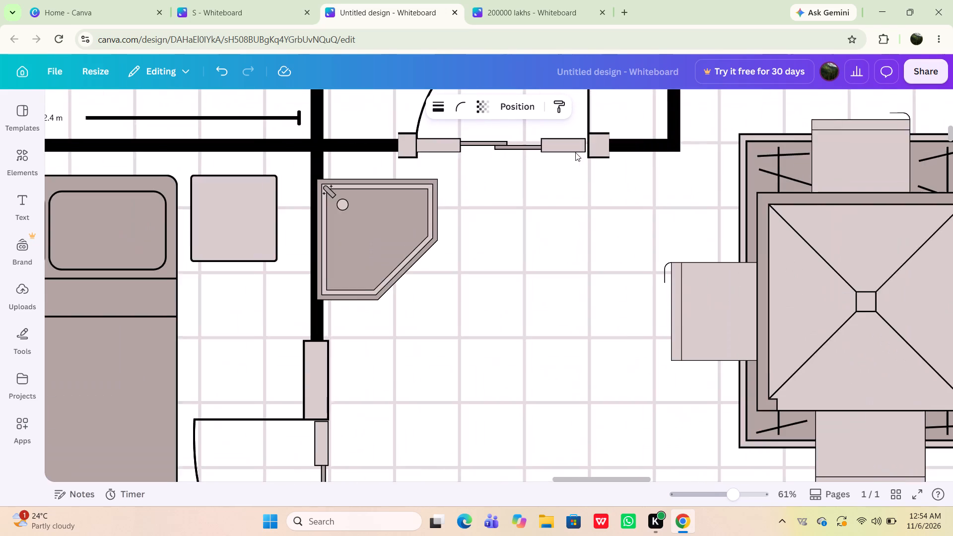
scroll(575, 152, up, 1)
click(562, 144)
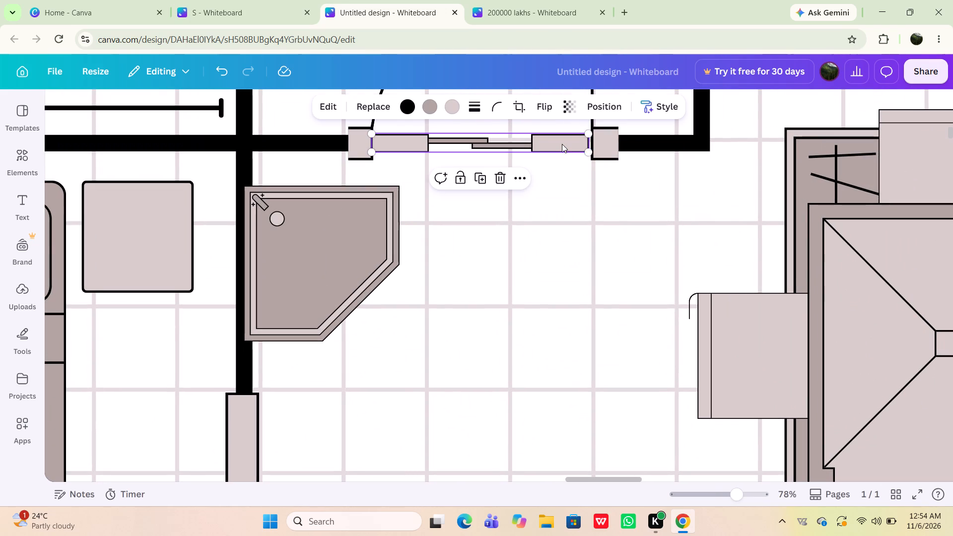
click(586, 150)
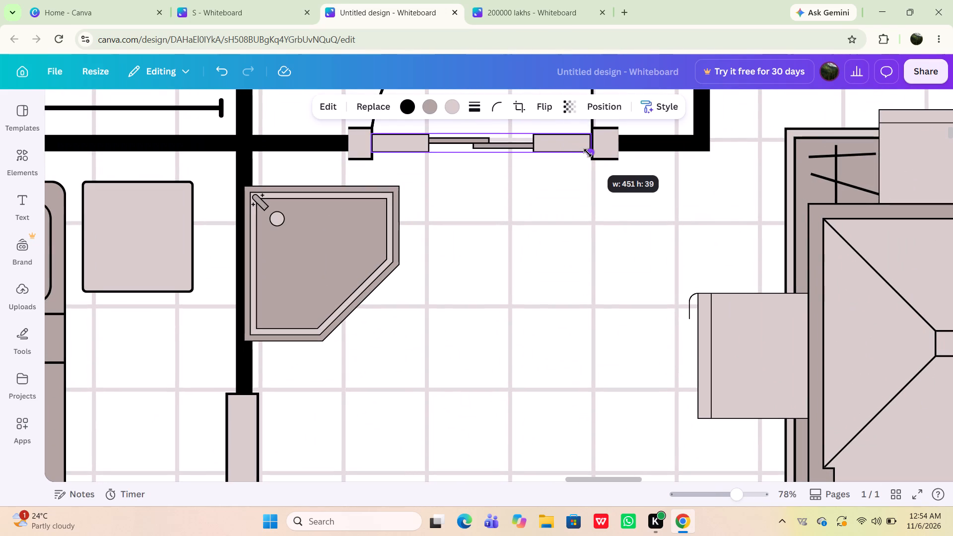
click(584, 202)
Move the remaining horizontal sliding door piece into the entrance doorway, between its jambs and in line with the bottom wall.
scroll(584, 202, down, 5)
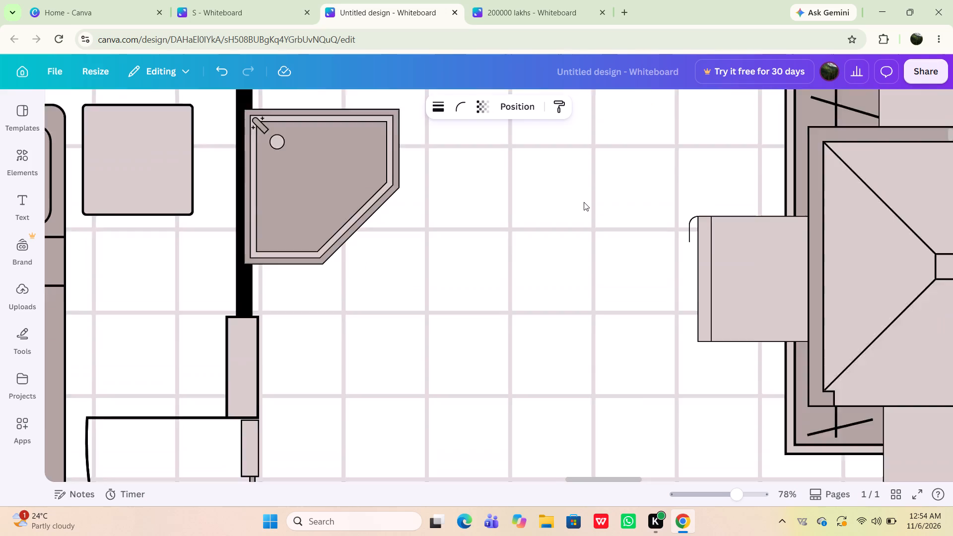
scroll(584, 202, down, 2)
drag(560, 140, 559, 268)
click(541, 140)
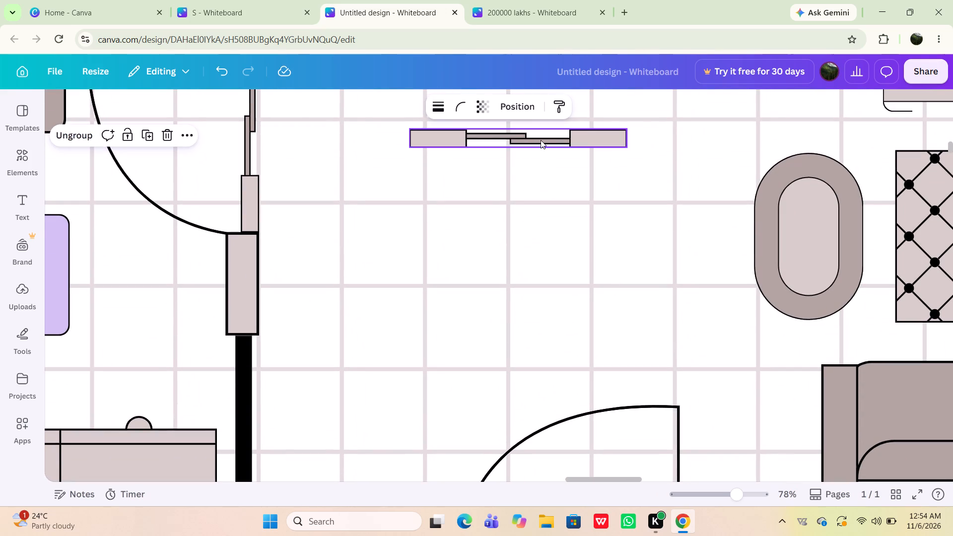
drag(538, 138, 568, 312)
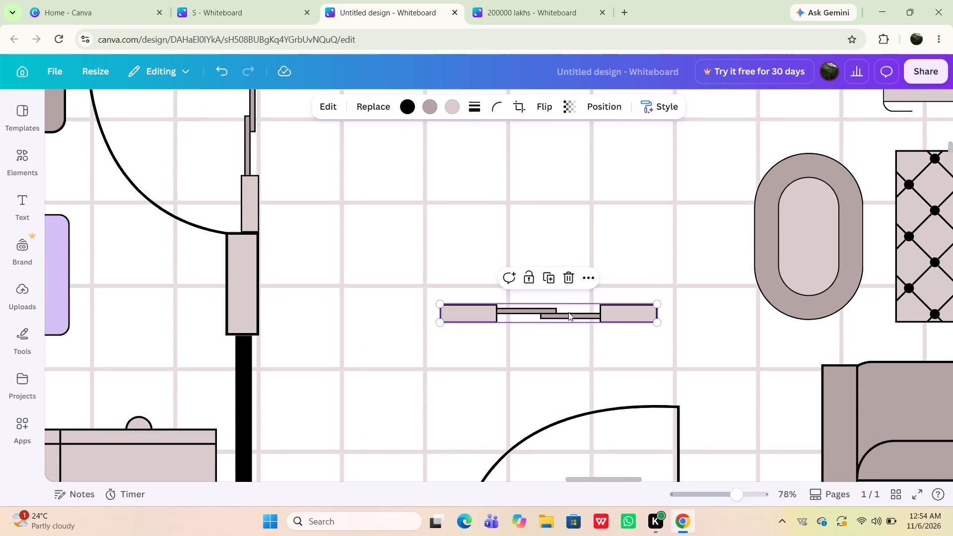
scroll(568, 312, down, 4)
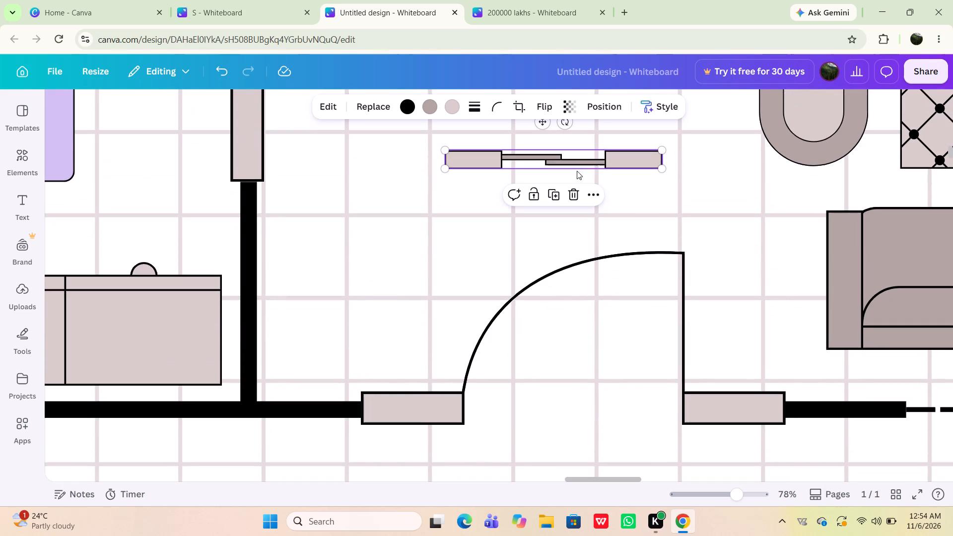
drag(577, 156, 605, 434)
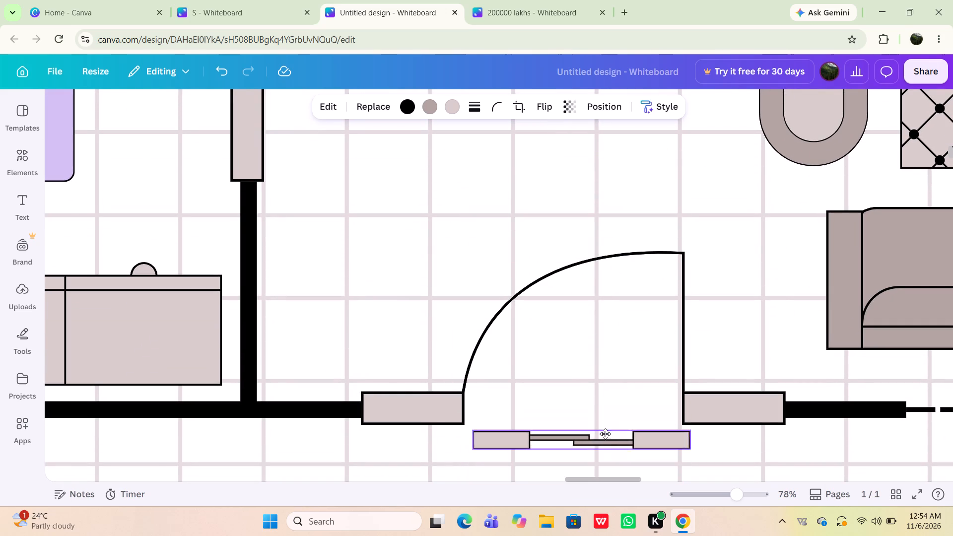
drag(605, 434, 598, 412)
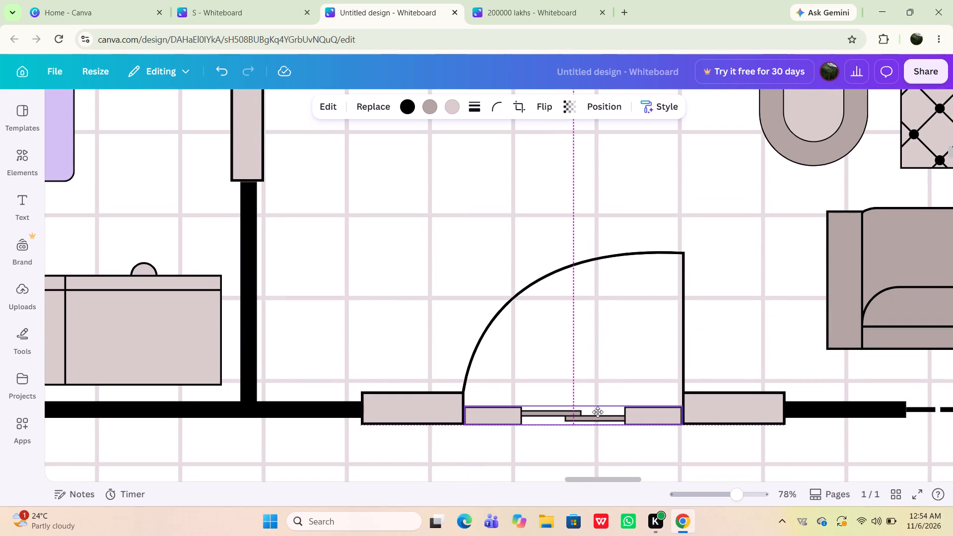
drag(598, 412, 596, 408)
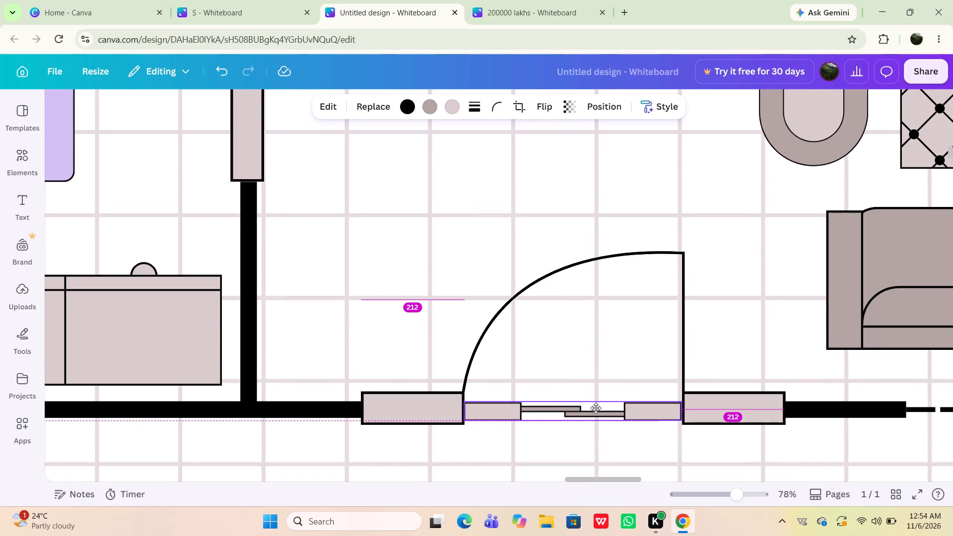
drag(596, 408, 596, 408)
click(563, 208)
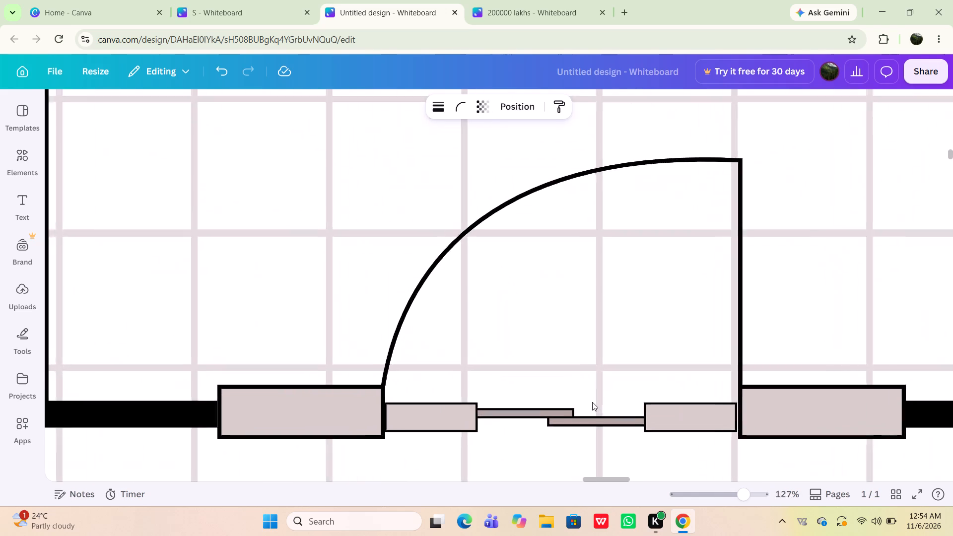
Try to stretch the entrance doorway's sliding door piece so that it meets the far door jamb.
click(732, 436)
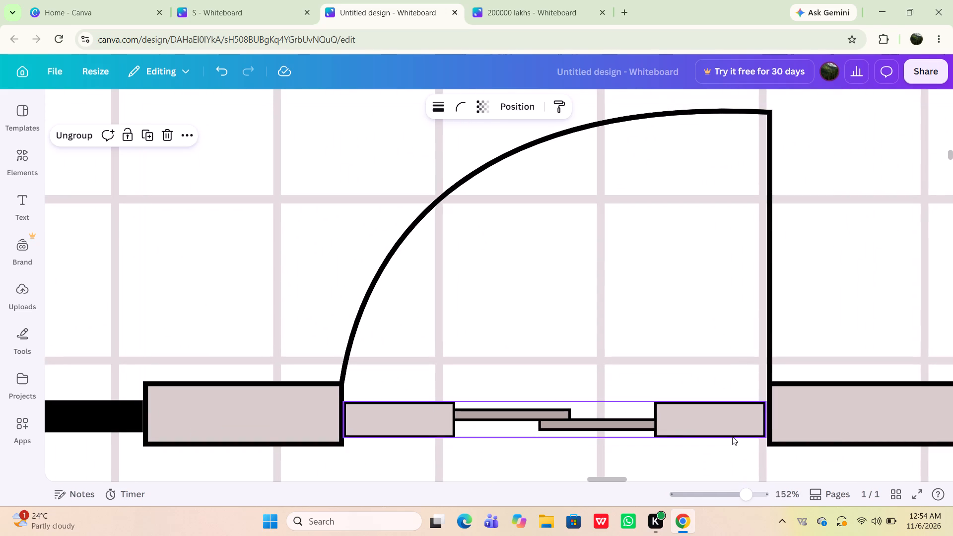
click(767, 437)
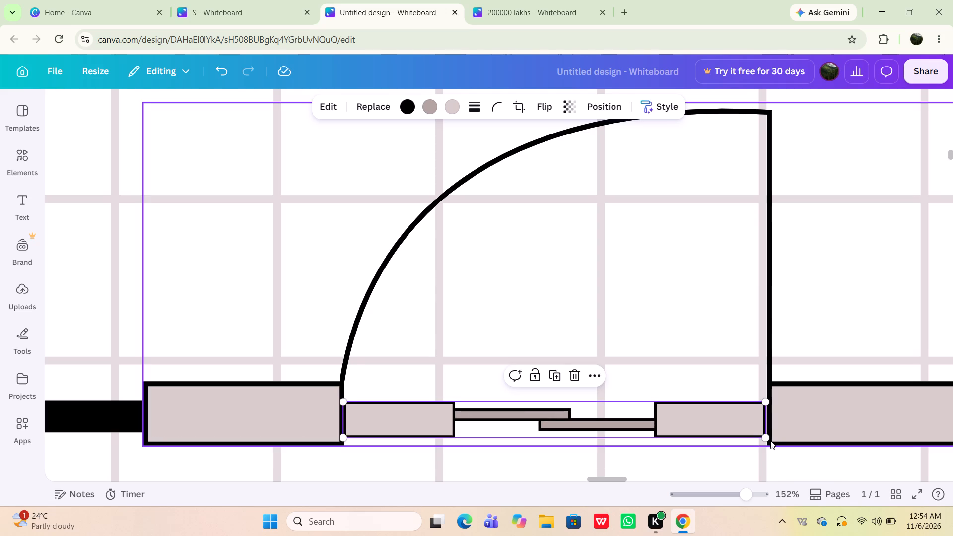
click(795, 301)
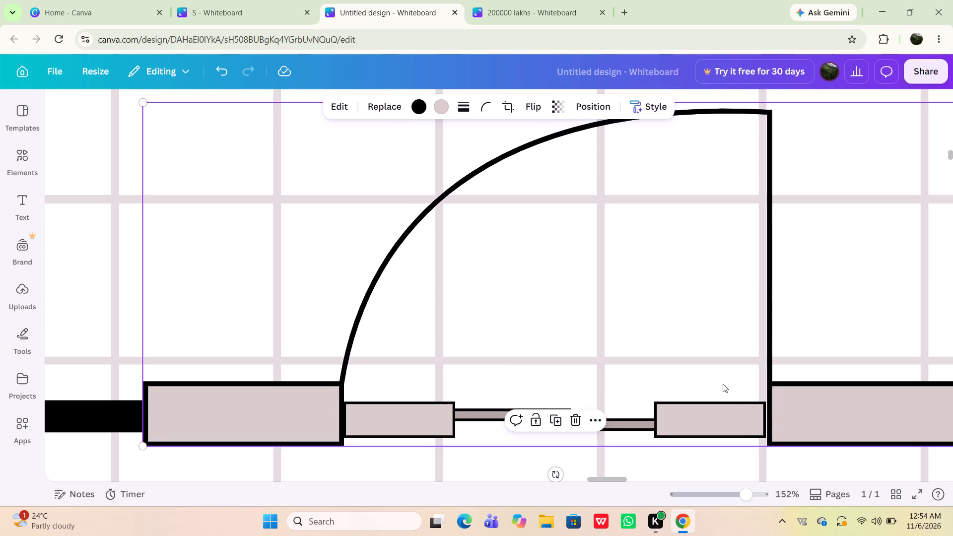